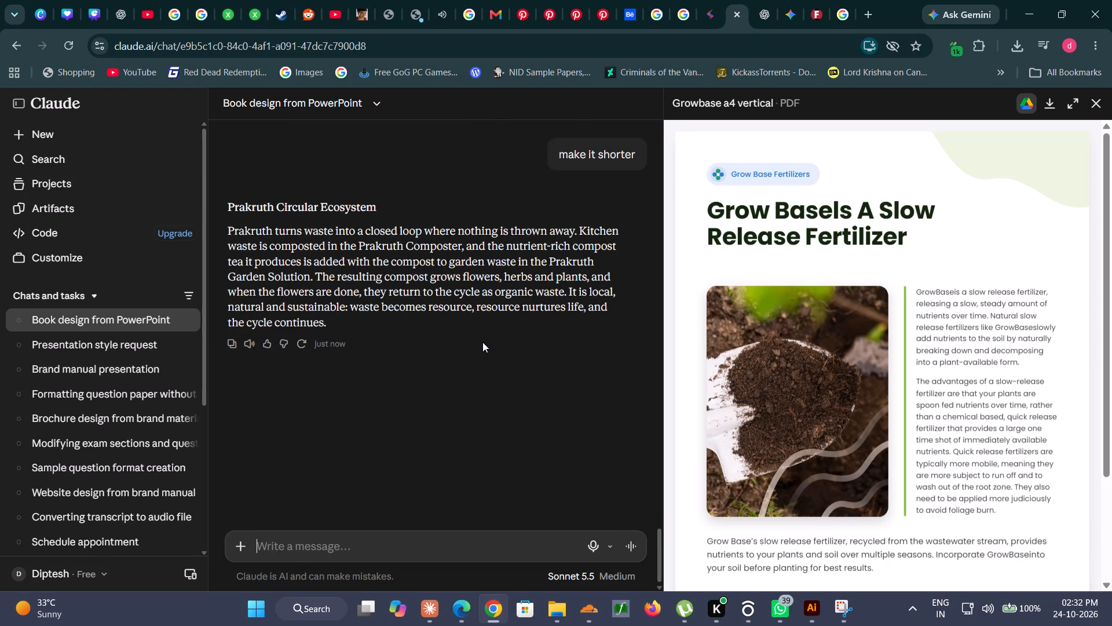
Copy the first paragraph of the earlier, longer Prakruth Circular Ecosystem reply.
scroll(482, 342, up, 6)
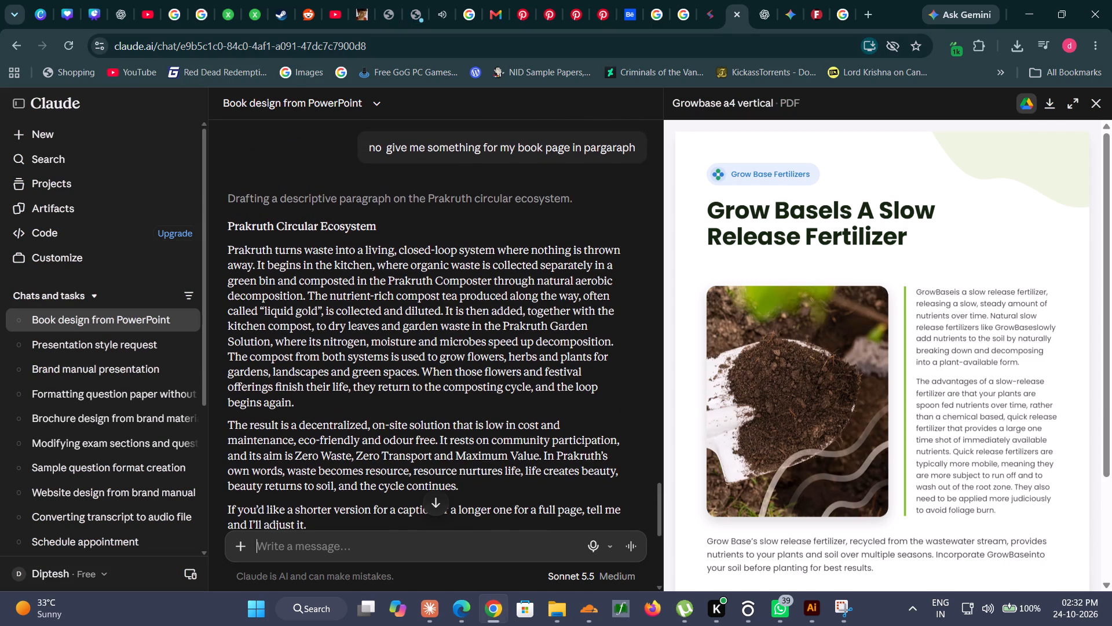
drag(228, 245, 330, 401)
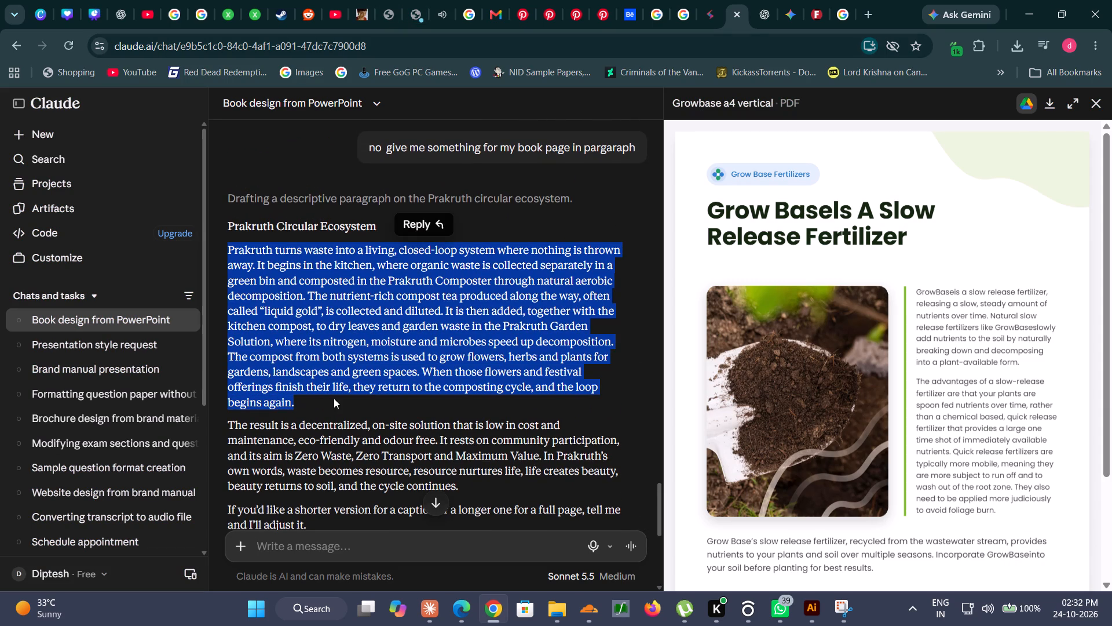
key(ctrl+c)
key(ctrl+c)
key(ctrl+c)
Switch to Illustrator and replace the placeholder text under the Prakruth Circular System heading with the copied paragraph.
click(819, 612)
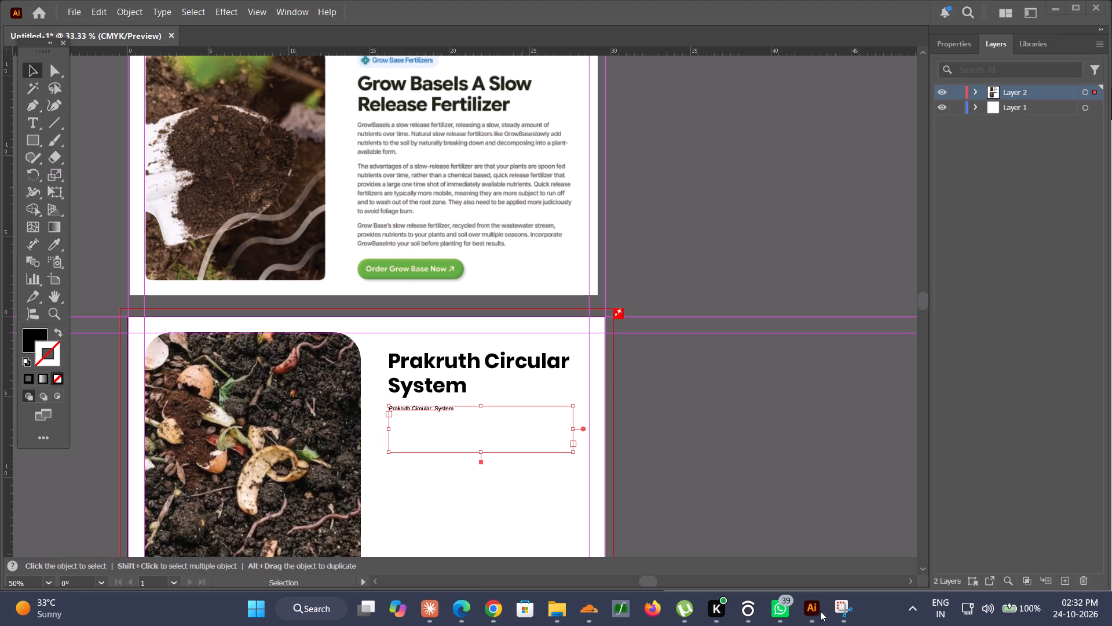
triple_click(427, 407)
click(427, 407)
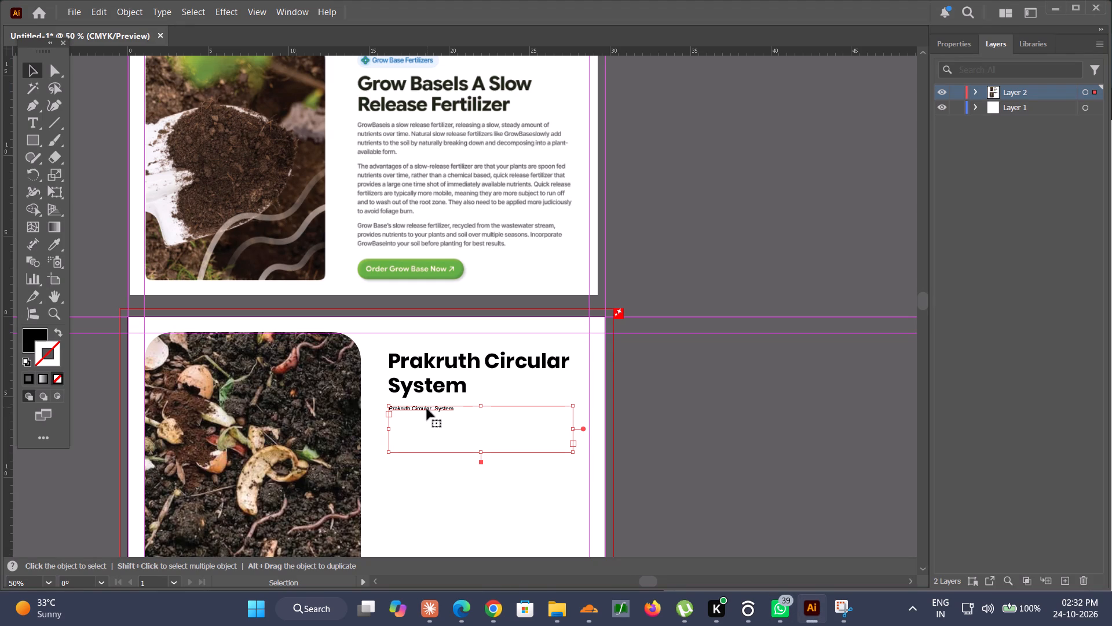
triple_click(427, 410)
click(427, 410)
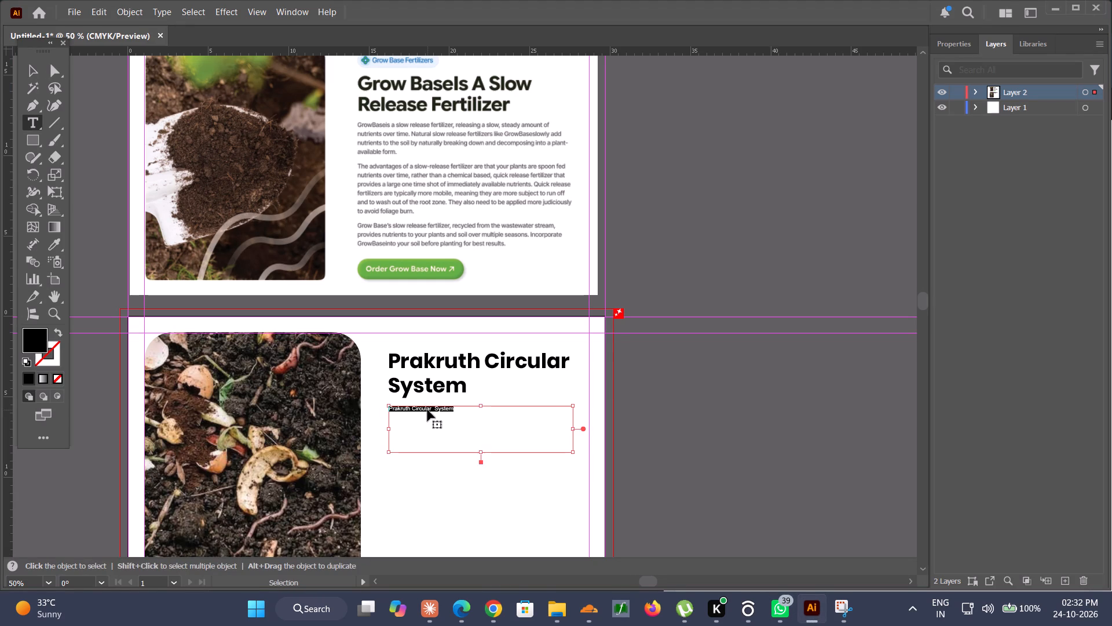
key(ctrl+v)
scroll(430, 409, down, 1)
click(32, 70)
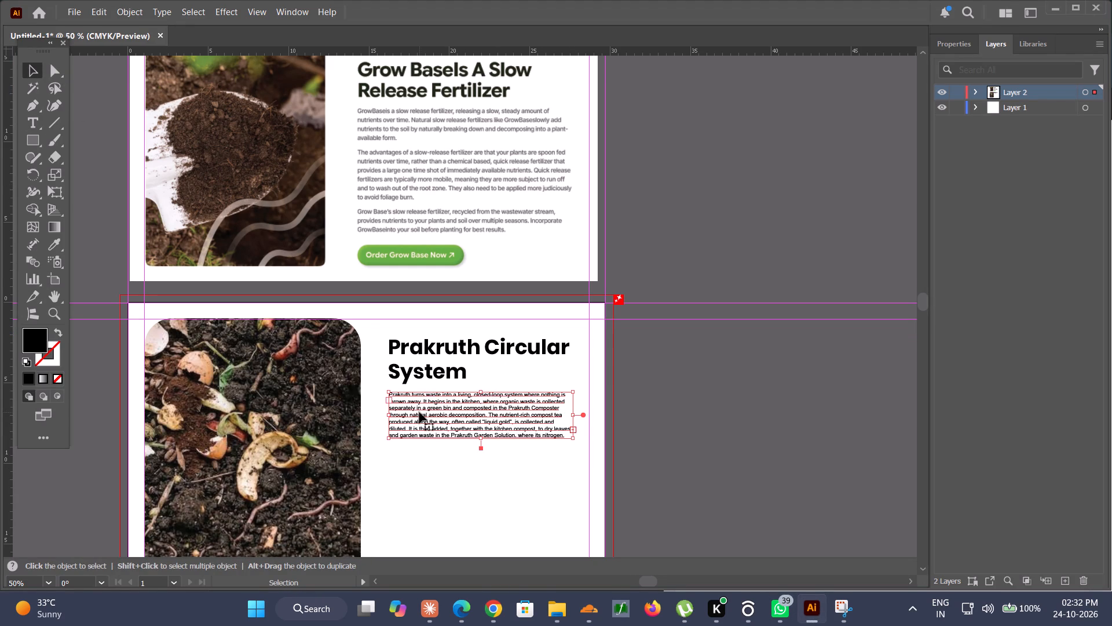
Extend the body text frame downward to a height of about 6.5 cm.
drag(483, 439, 483, 483)
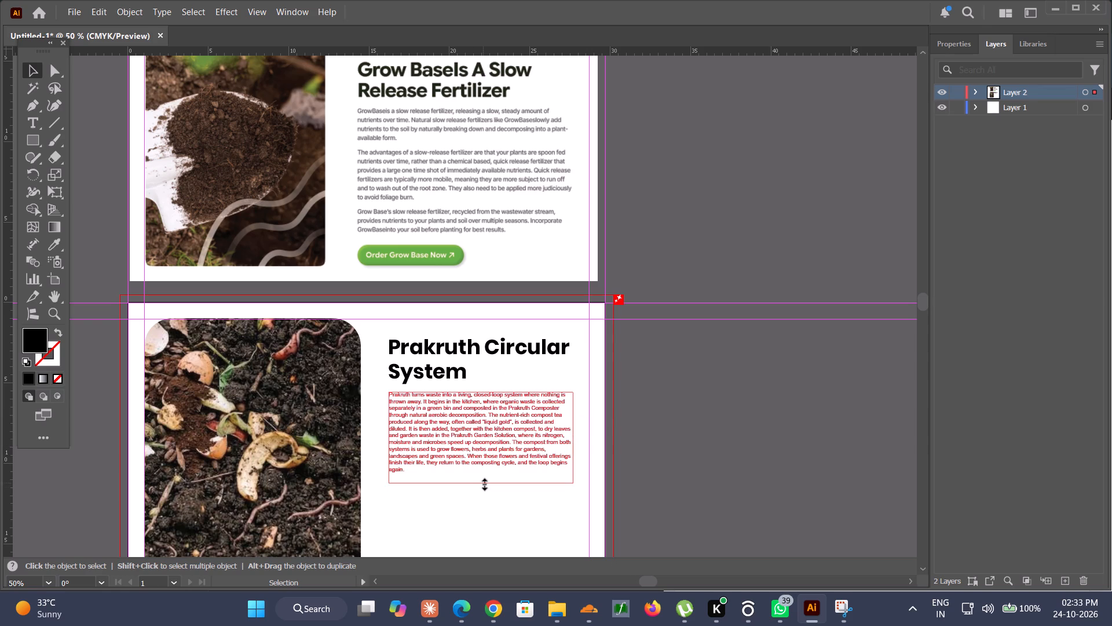
drag(483, 483, 483, 496)
click(896, 393)
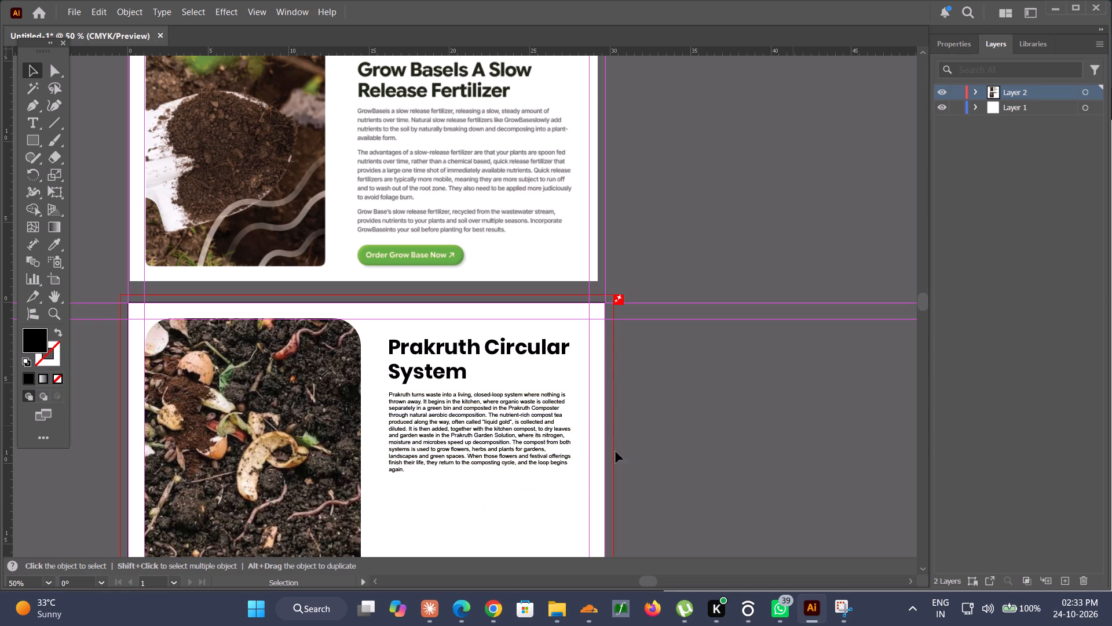
Compare the Prakruth page's heading and body text with the Grow Base reference page above it.
alt+scroll(464, 436, up, 4)
alt+scroll(466, 421, down, 3)
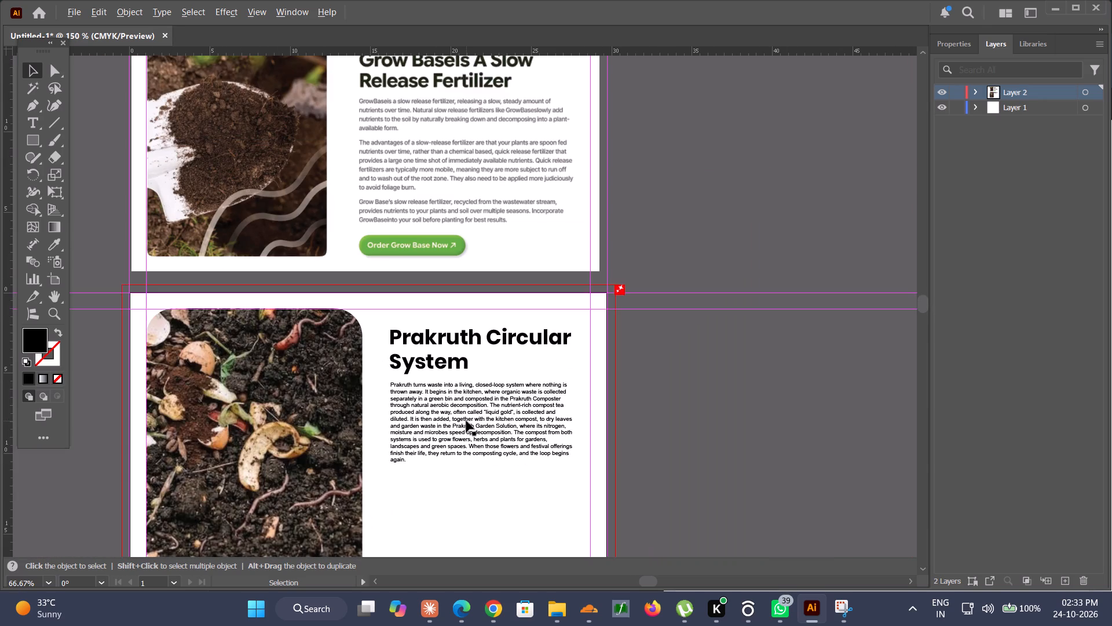
scroll(462, 409, down, 4)
scroll(400, 149, up, 10)
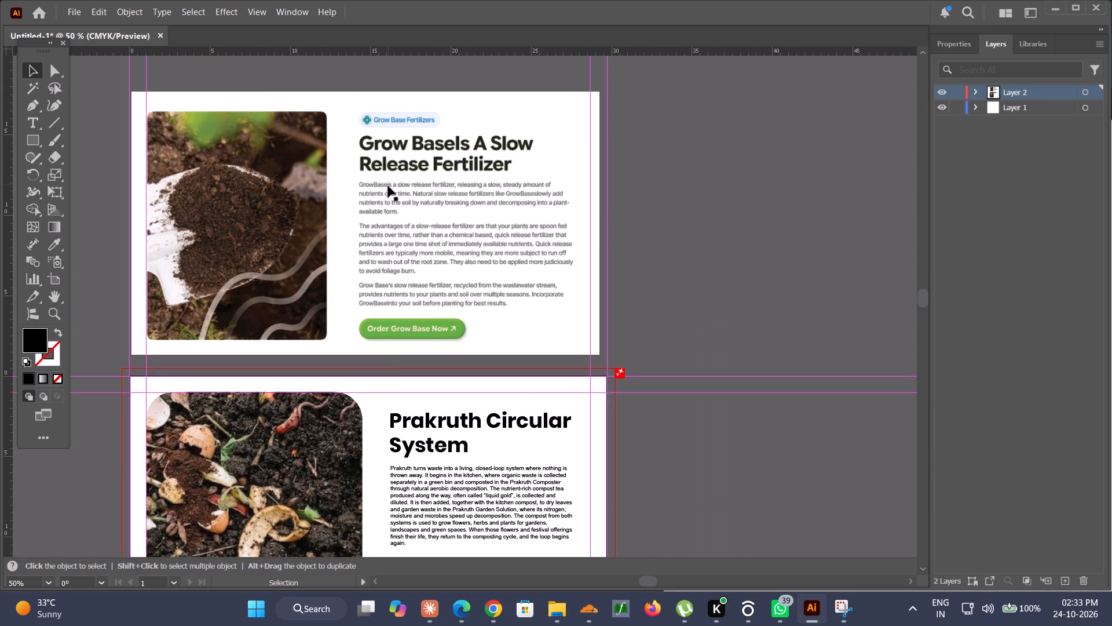
alt+scroll(388, 186, up, 3)
alt+scroll(388, 186, down, 4)
alt+scroll(416, 376, up, 4)
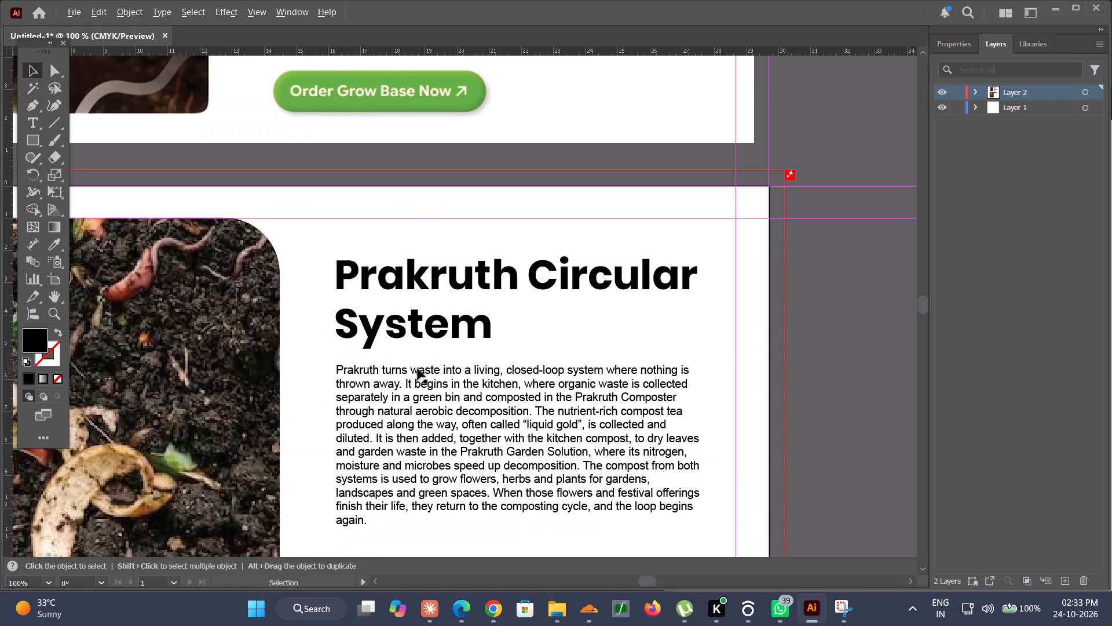
alt+scroll(418, 369, up, 1)
alt+scroll(418, 368, down, 2)
scroll(418, 368, up, 6)
scroll(419, 360, down, 2)
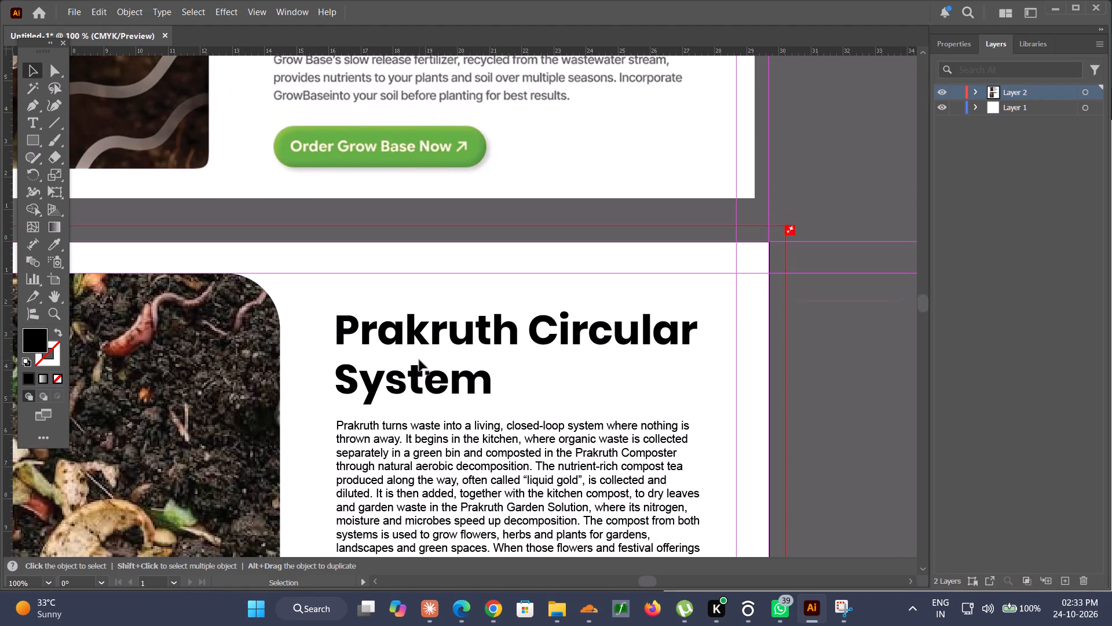
scroll(419, 360, down, 3)
Set the leading of the Prakruth body paragraph to 15 pt.
click(436, 391)
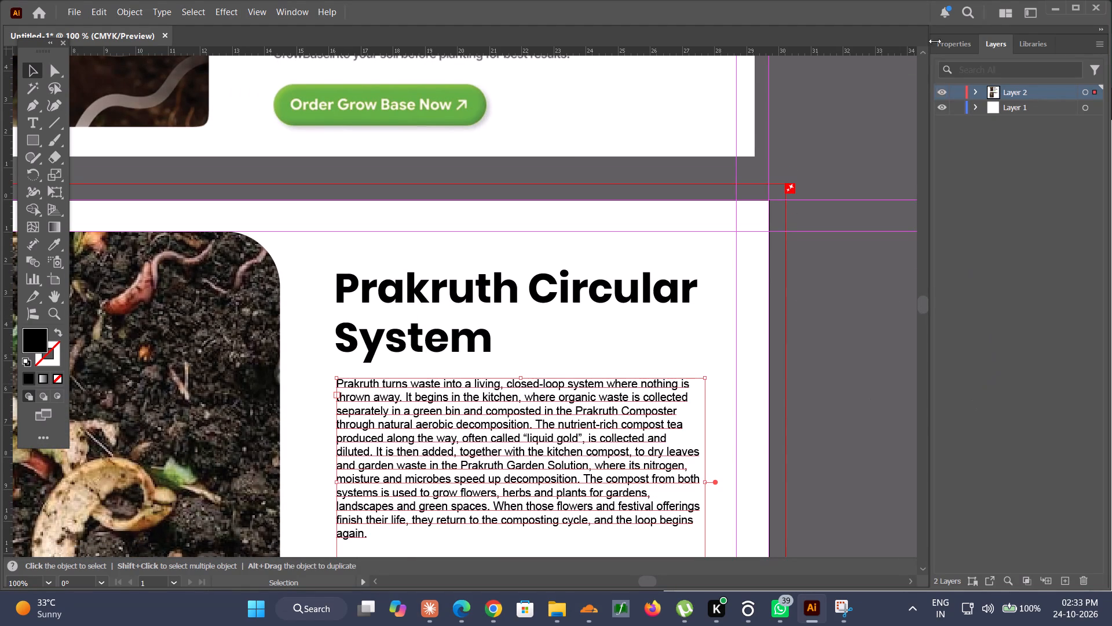
click(952, 42)
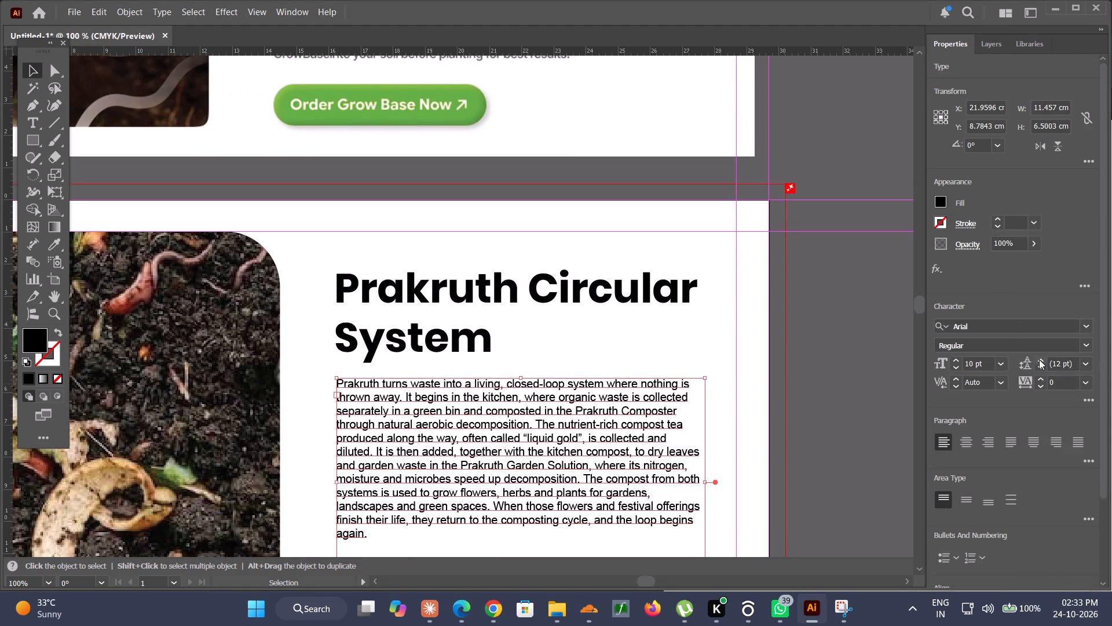
click(1039, 358)
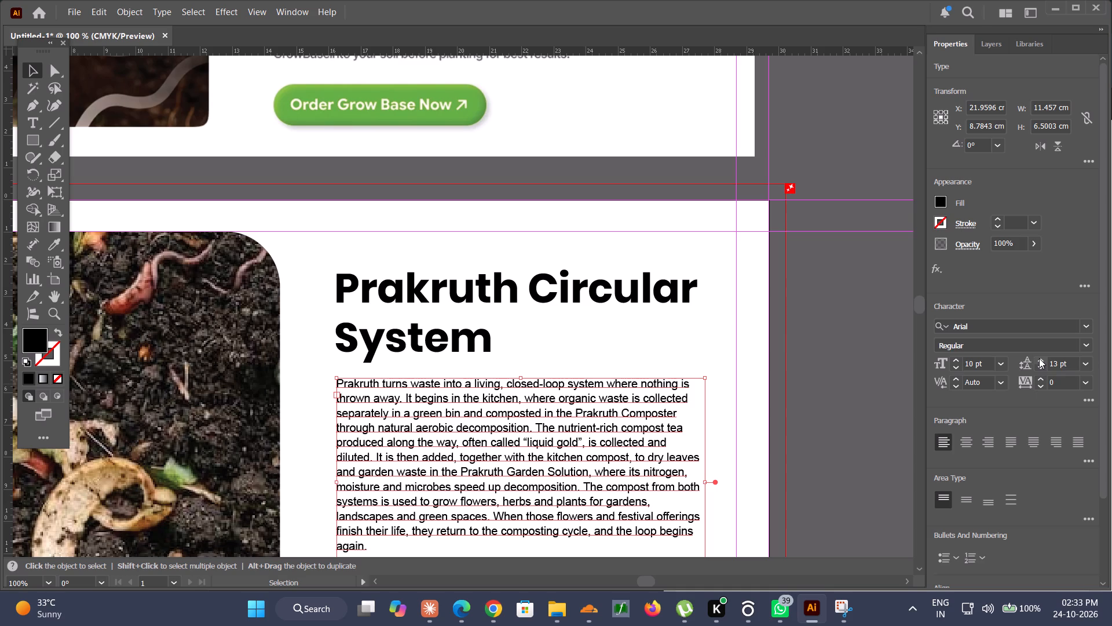
triple_click(1039, 358)
alt+scroll(760, 263, down, 2)
alt+scroll(729, 323, up, 2)
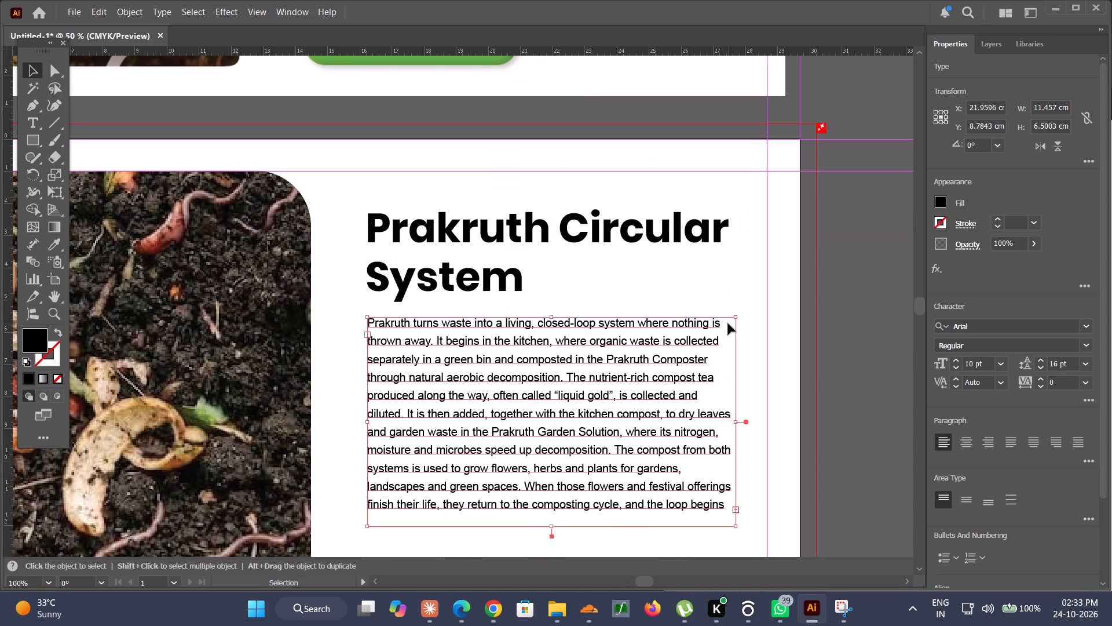
key(ctrl+z)
Duplicate the Prakruth body paragraph onto the reference page's body text and try a larger leading, then undo it.
alt+scroll(668, 326, down, 3)
alt+drag(640, 347, 622, 168)
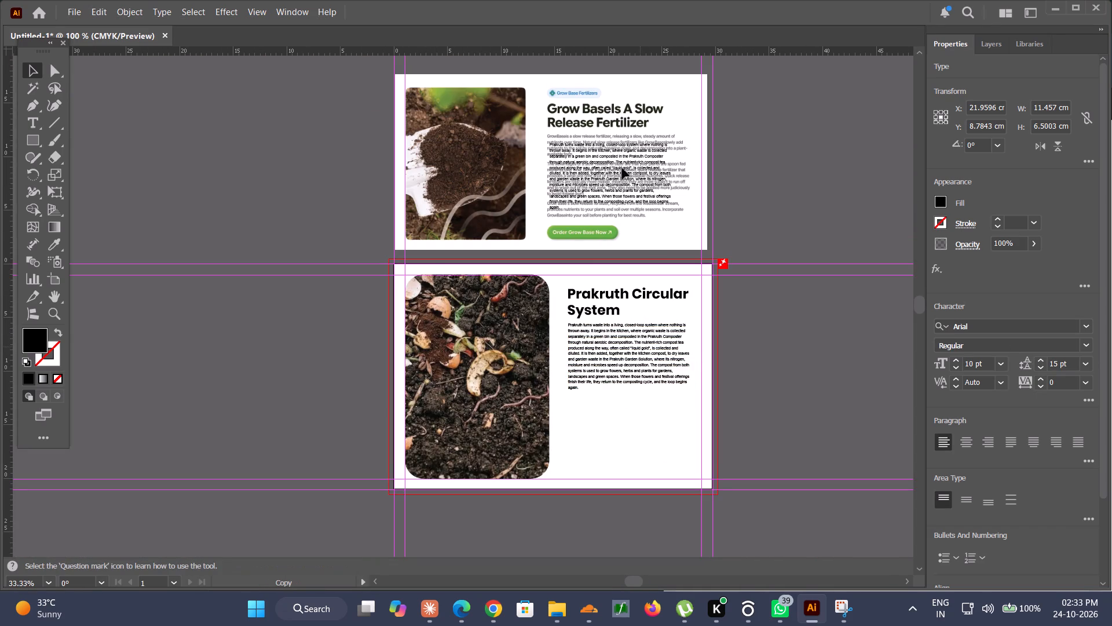
alt+scroll(620, 170, up, 8)
drag(576, 242, 577, 256)
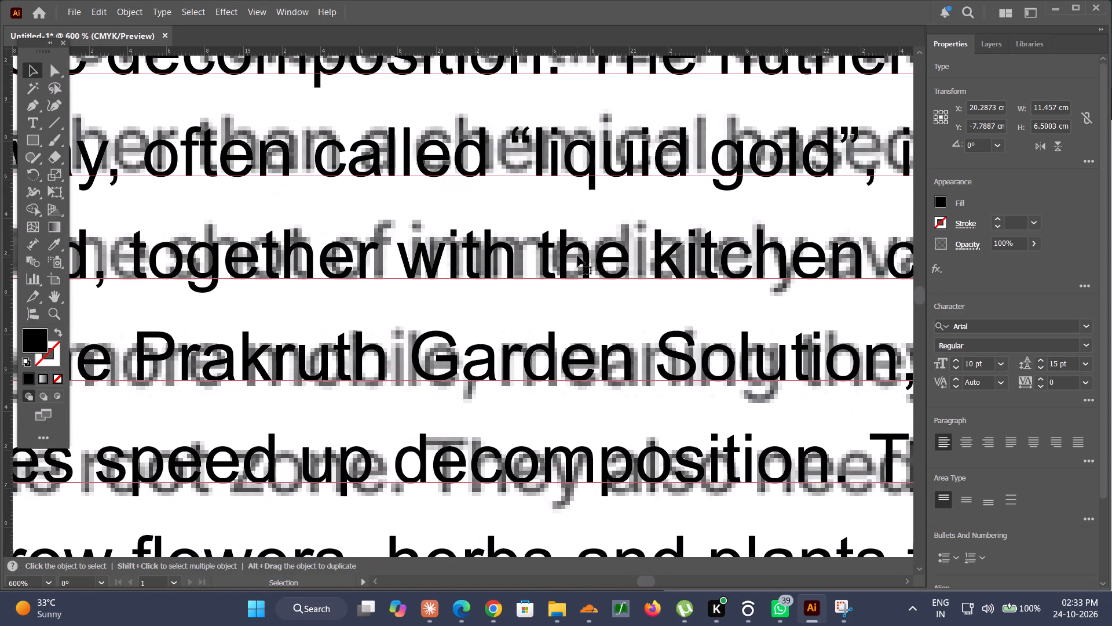
click(1039, 359)
key(ctrl+z)
Move the duplicated paragraph so its first line sits on the first line of the reference body text.
alt+scroll(630, 198, down, 8)
scroll(629, 184, up, 9)
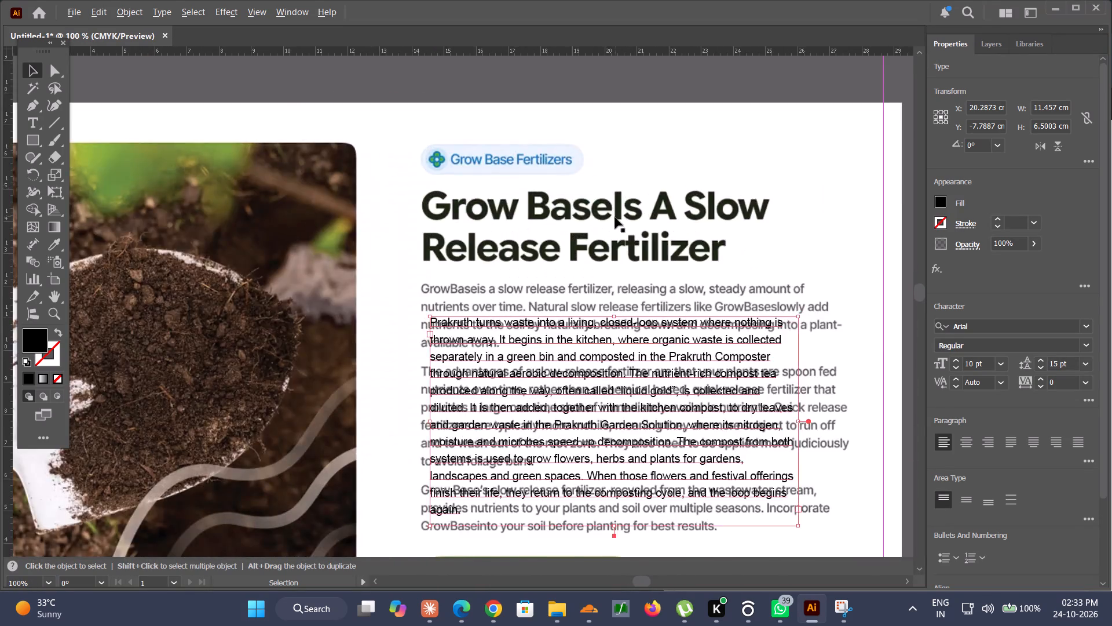
scroll(615, 217, up, 1)
drag(539, 426, 539, 359)
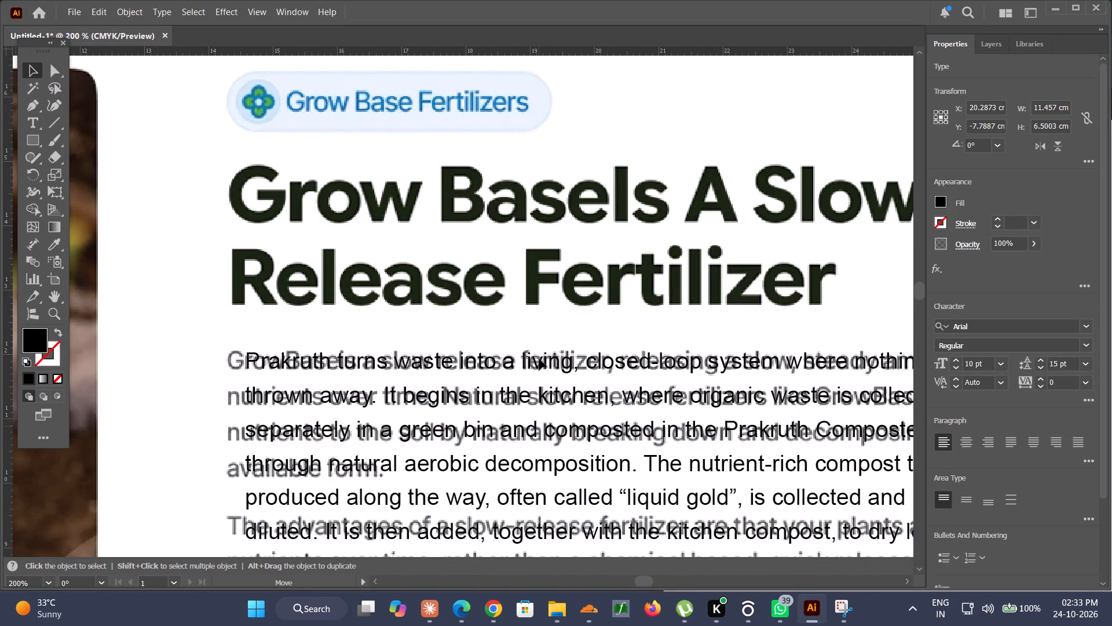
drag(539, 359, 539, 359)
alt+scroll(534, 361, up, 7)
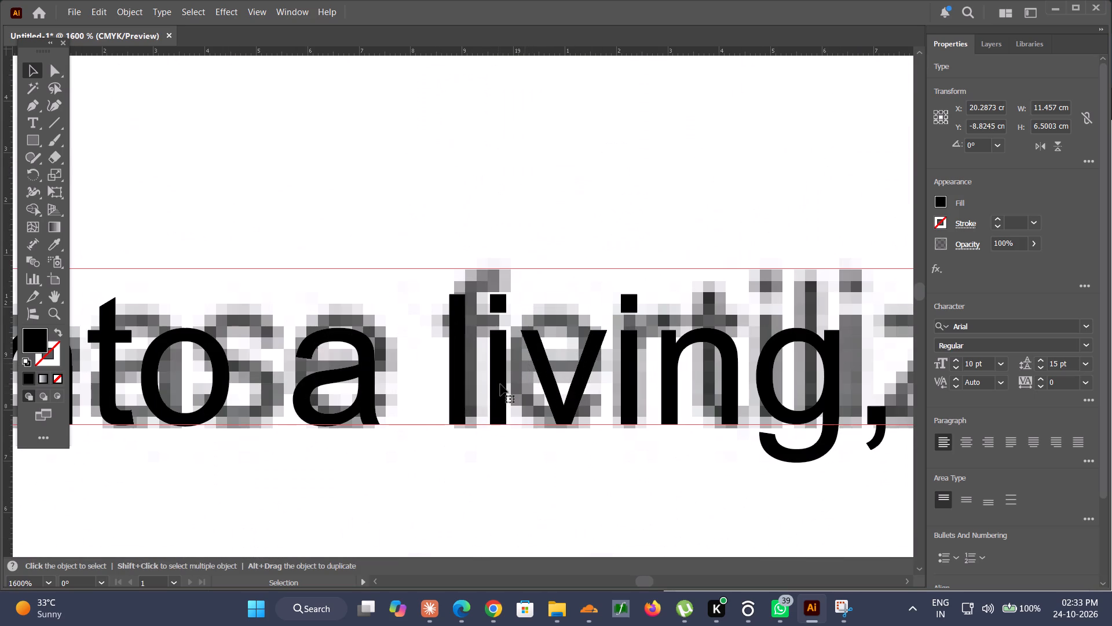
drag(460, 389, 466, 390)
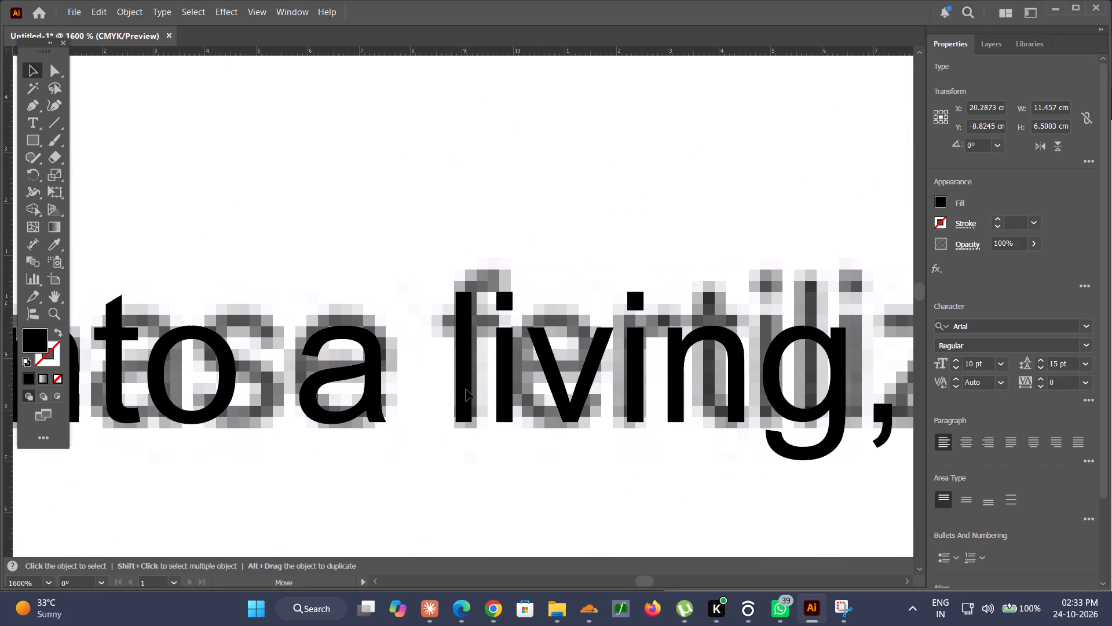
drag(466, 390, 469, 389)
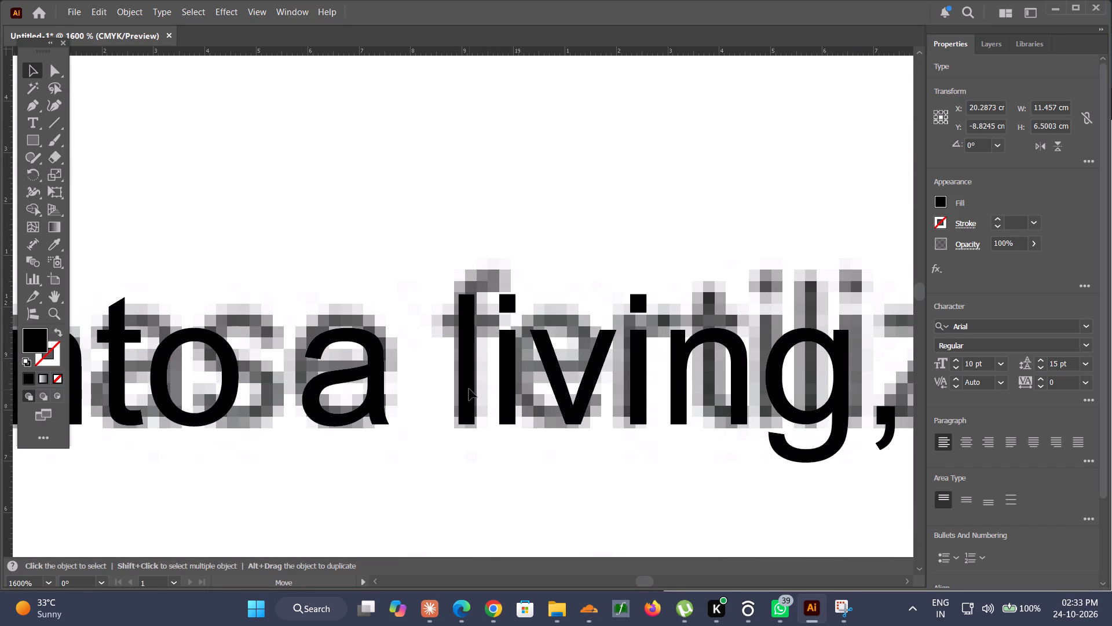
drag(469, 389, 470, 391)
alt+scroll(470, 391, down, 2)
scroll(470, 391, up, 1)
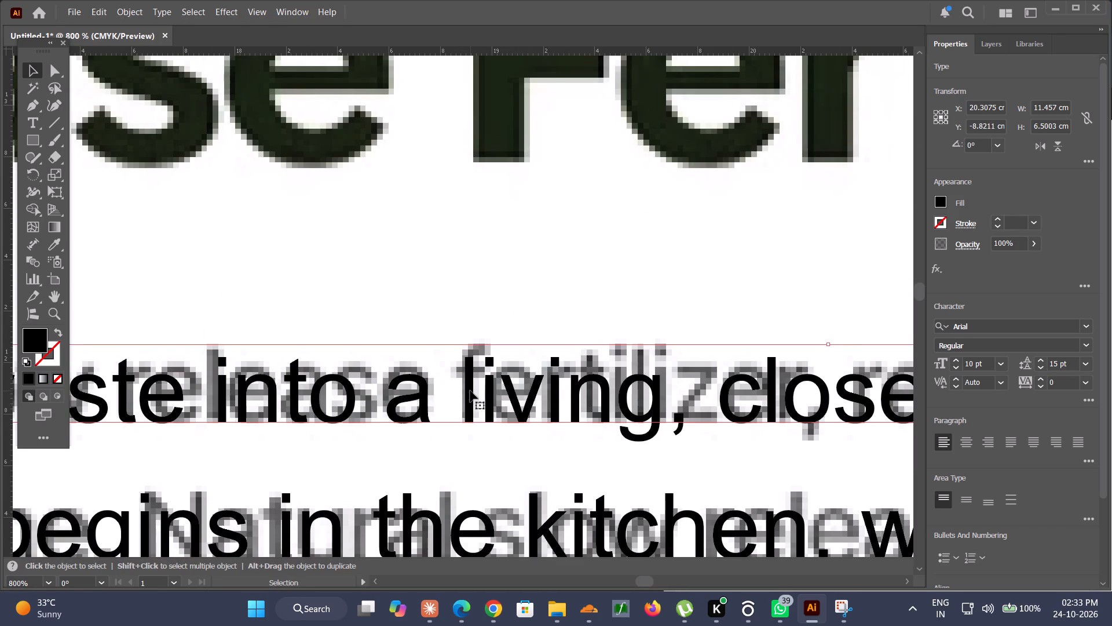
Set the duplicated paragraph's leading to 16 pt to match the reference line spacing.
scroll(470, 391, up, 1)
scroll(470, 391, down, 3)
click(1041, 358)
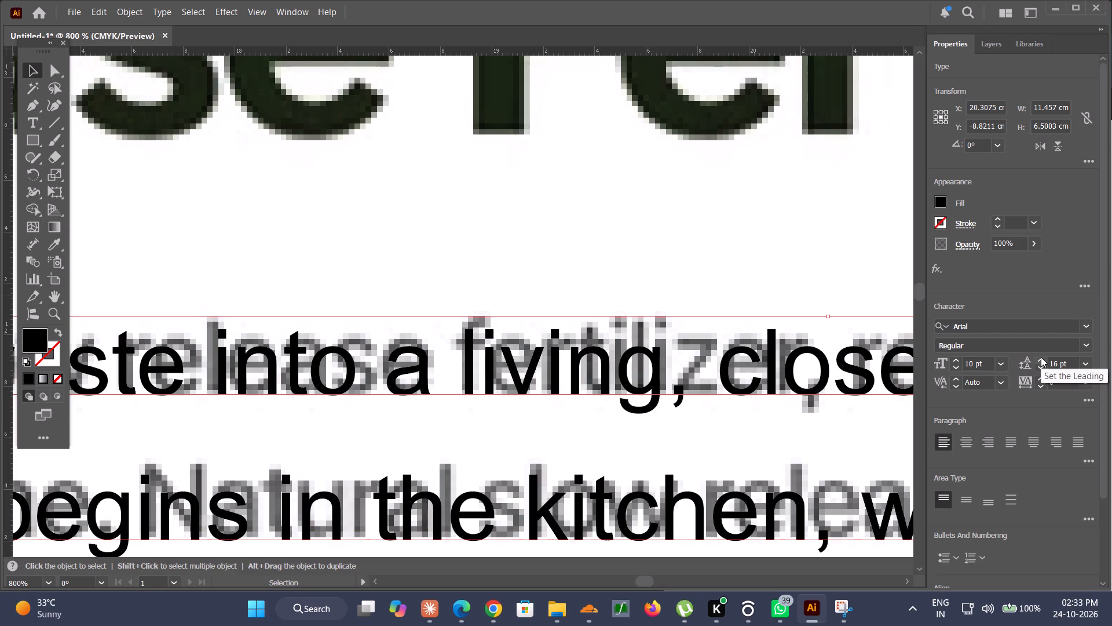
click(1042, 371)
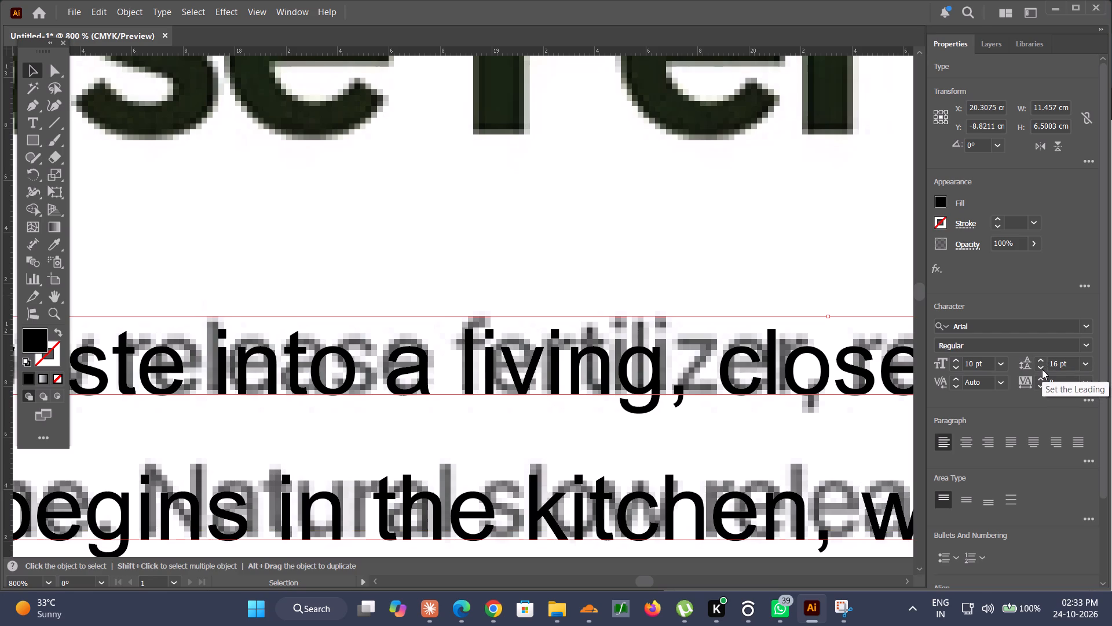
click(1041, 366)
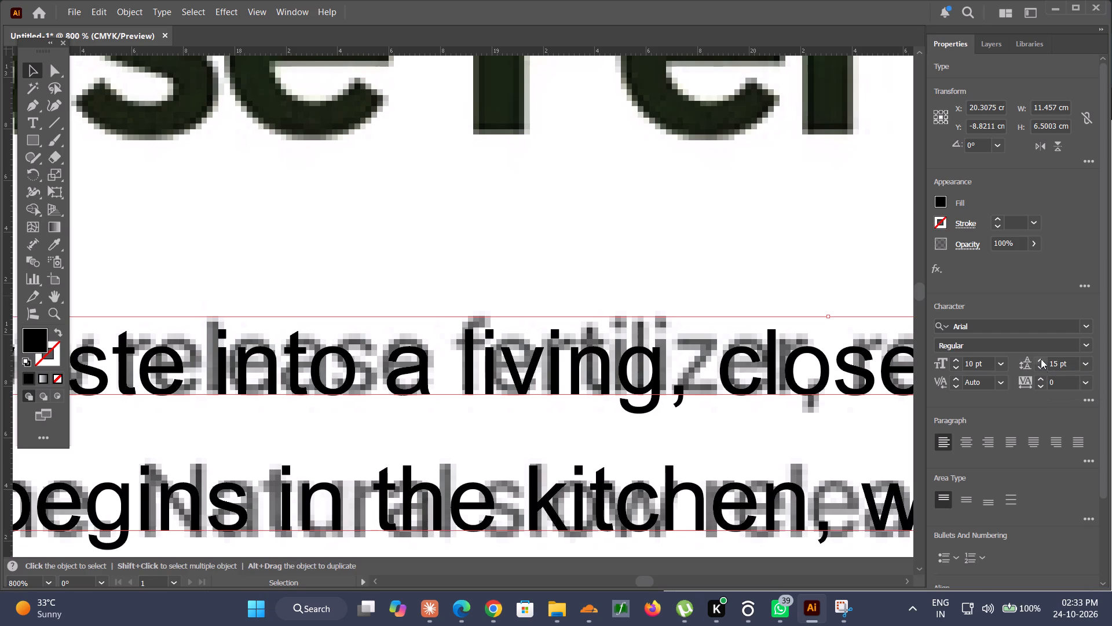
click(1041, 359)
Delete the original body paragraph under the Prakruth Circular System heading.
scroll(726, 391, down, 15)
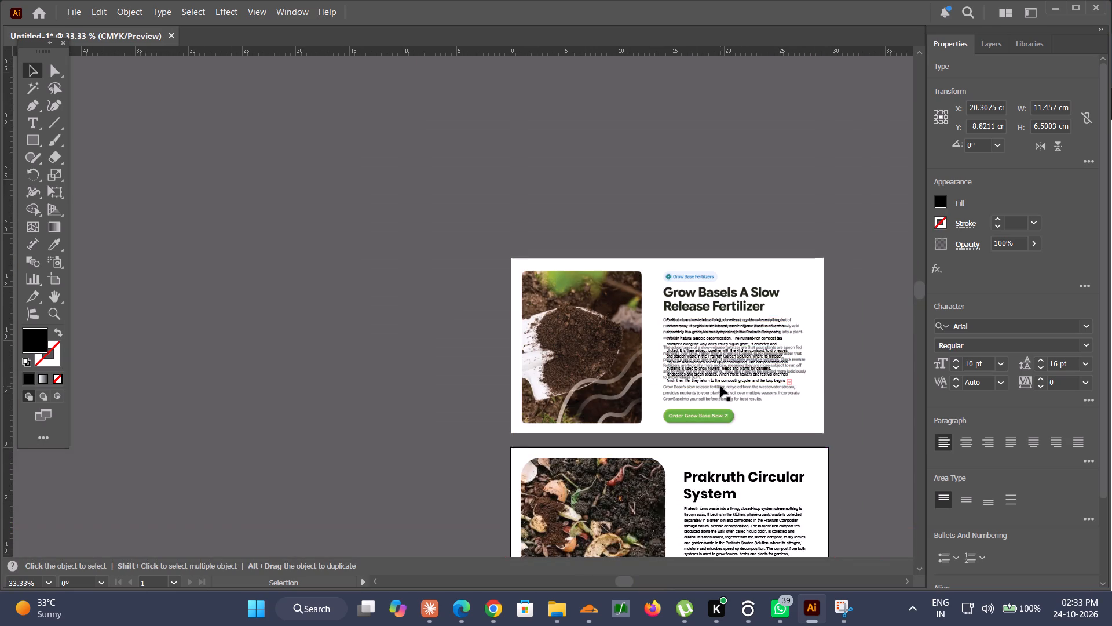
scroll(720, 386, down, 3)
click(717, 467)
key(BackSpace)
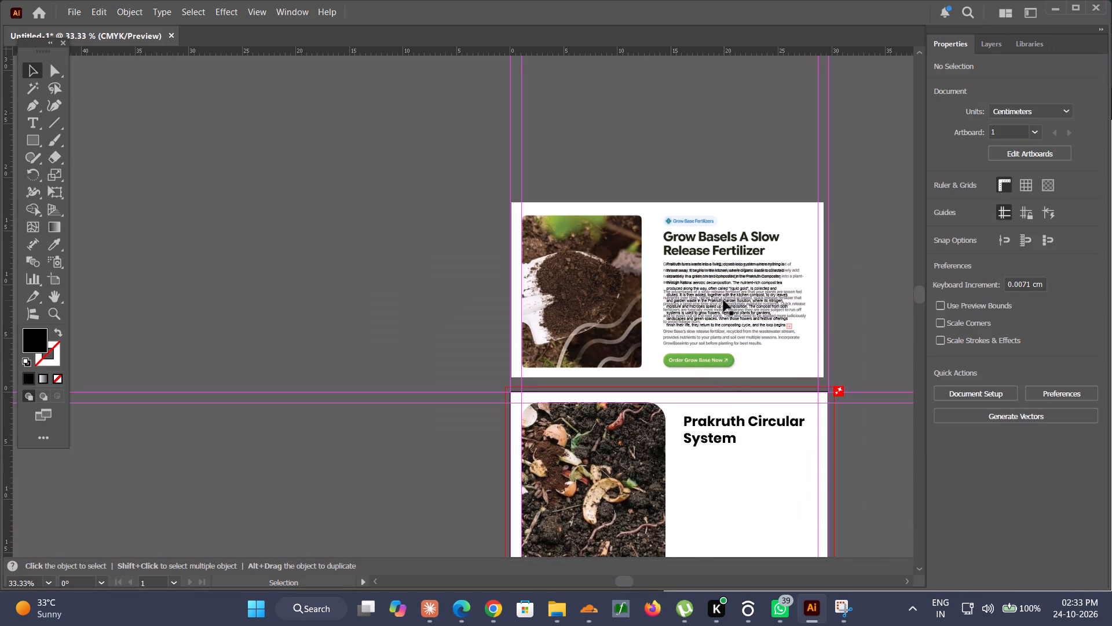
Move the duplicated paragraph from the reference page to just below the Prakruth Circular System heading.
drag(723, 300, 741, 492)
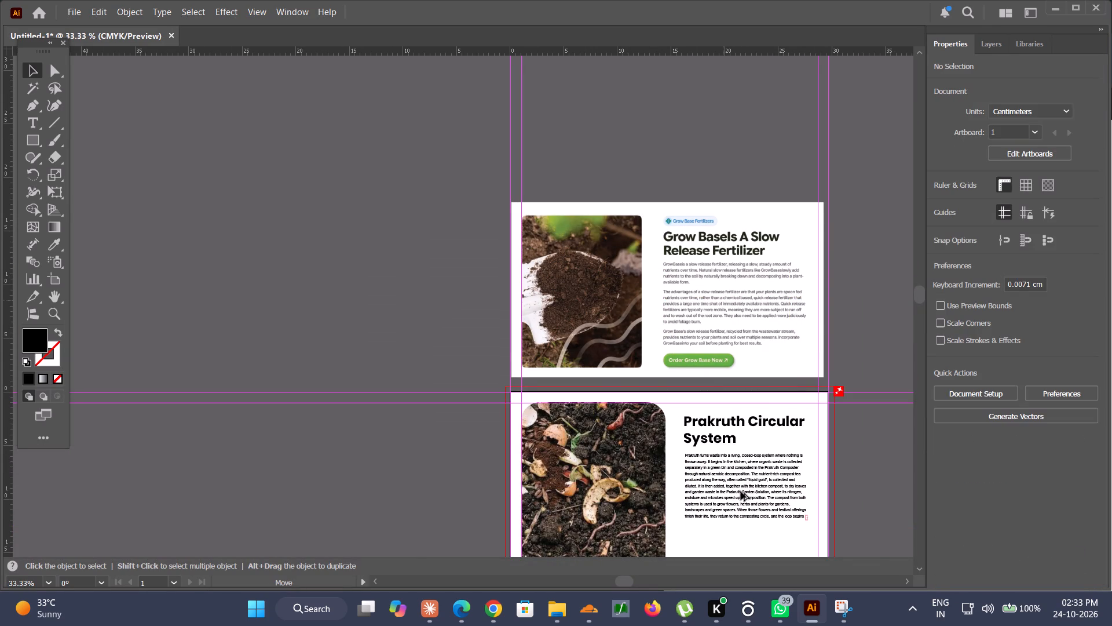
drag(741, 492, 742, 492)
alt+scroll(734, 493, up, 7)
alt+scroll(611, 366, down, 2)
alt+scroll(517, 322, down, 2)
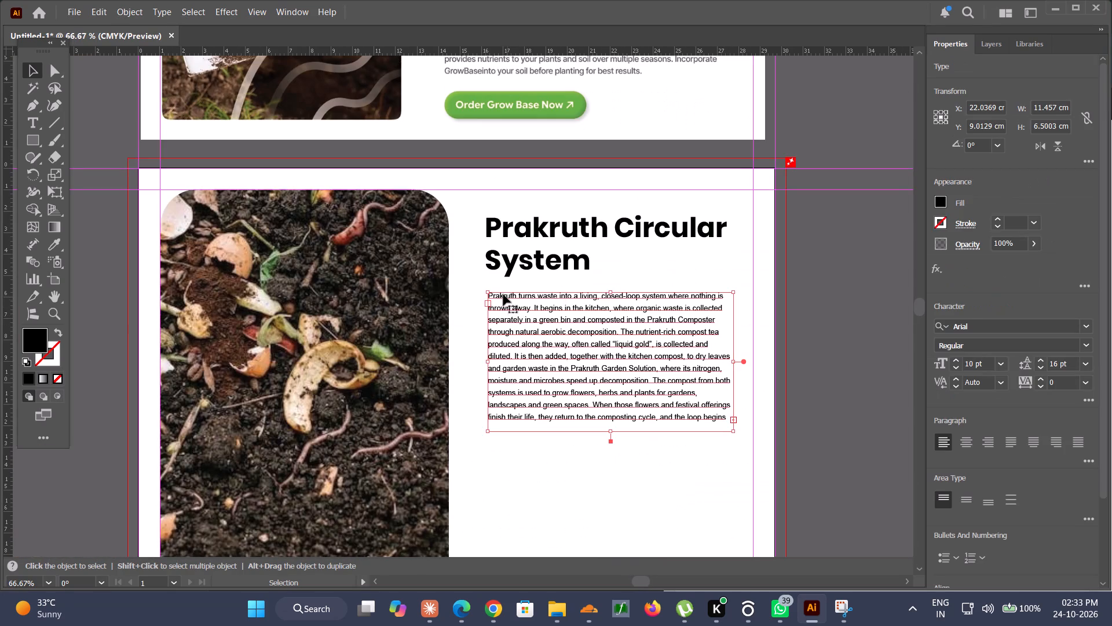
Align the moved paragraph's left edge with the Prakruth Circular System heading and deselect it.
click(503, 294)
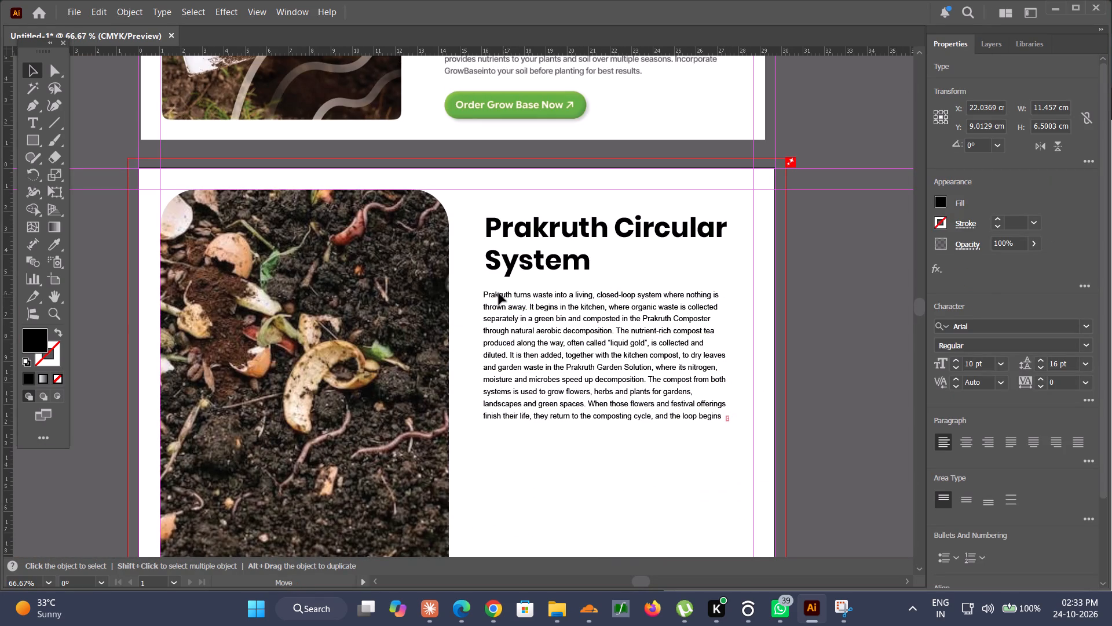
click(817, 248)
Delete the leftover copy of the Prakruth paragraph overlapping the Grow Base reference text.
alt+scroll(810, 279, down, 3)
scroll(792, 277, up, 3)
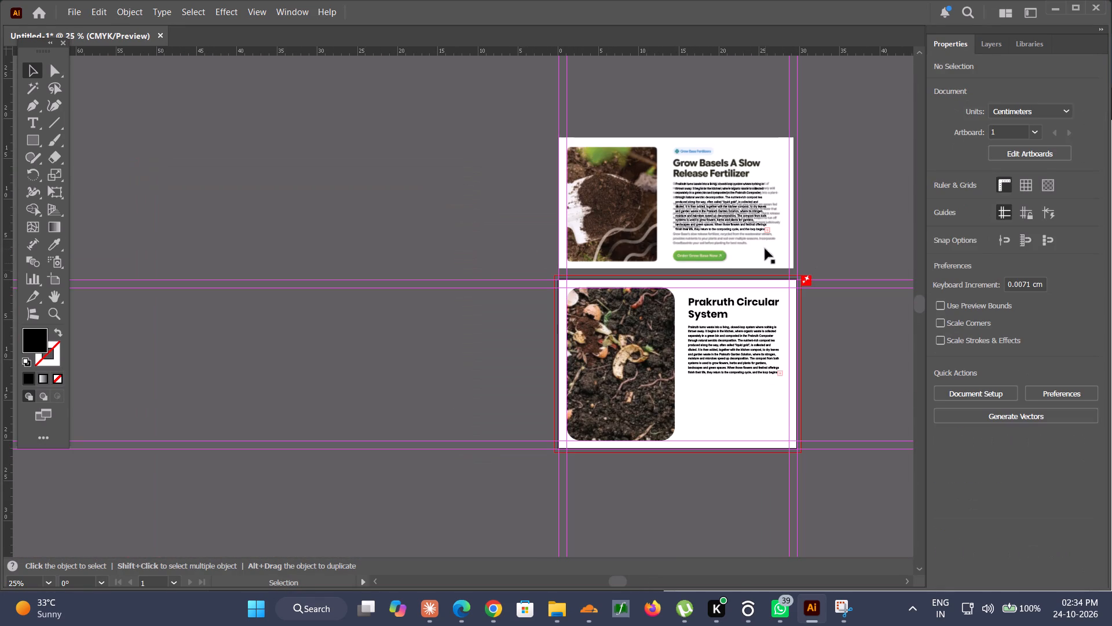
click(738, 195)
key(BackSpace)
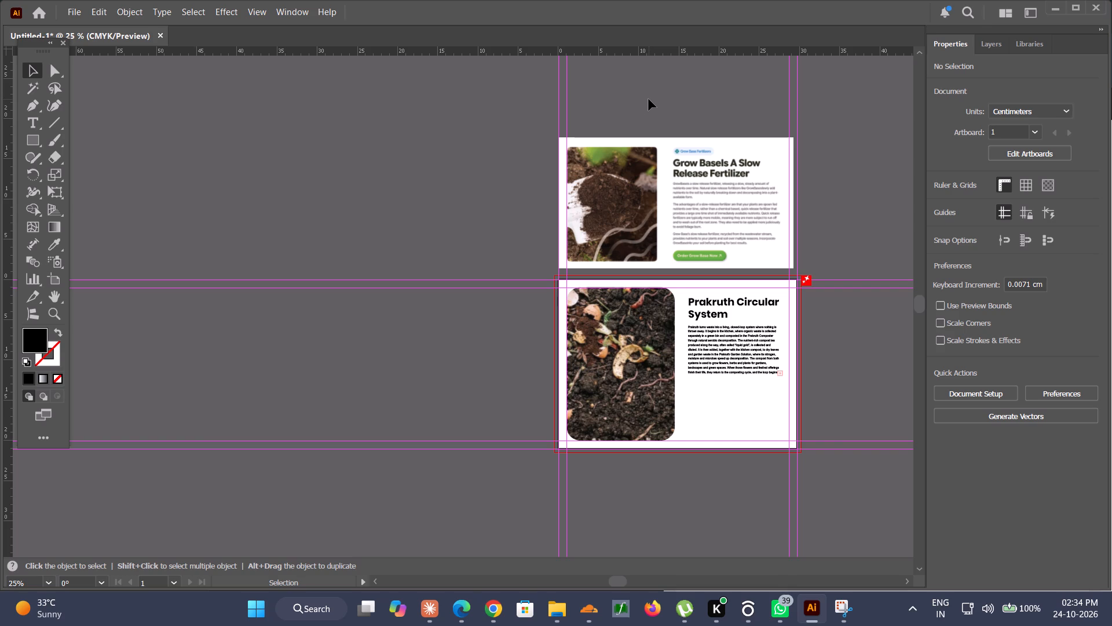
Split the body text into two paragraphs before "The compost from both systems", separated by a blank line.
scroll(649, 99, left, 3)
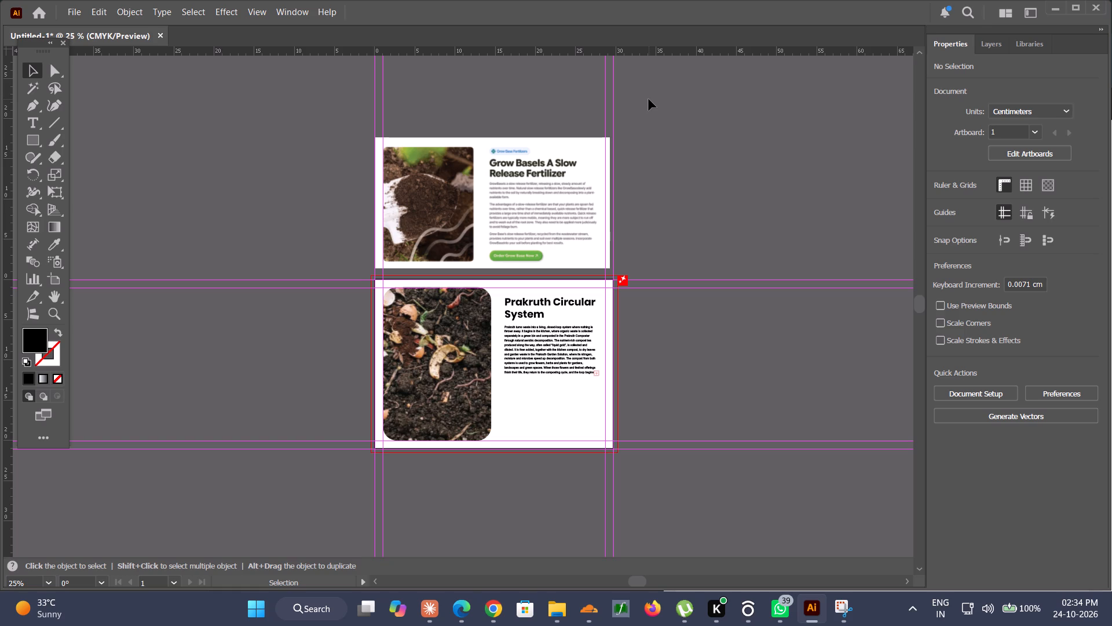
alt+scroll(649, 38, up, 3)
alt+scroll(455, 123, down, 4)
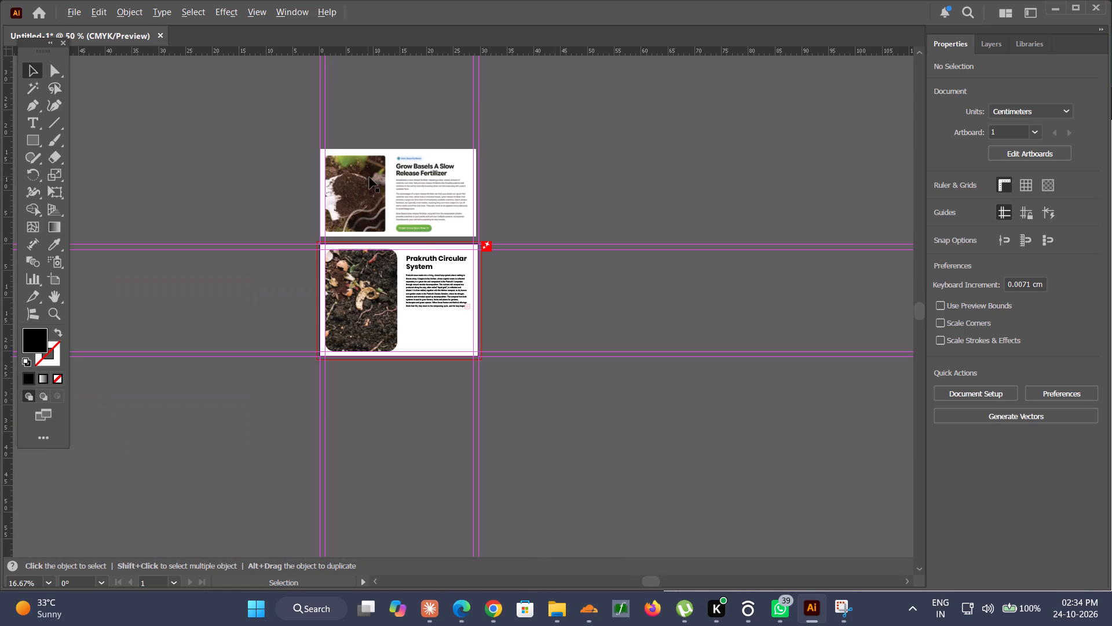
alt+scroll(448, 260, up, 6)
alt+scroll(386, 333, down, 3)
scroll(386, 333, up, 13)
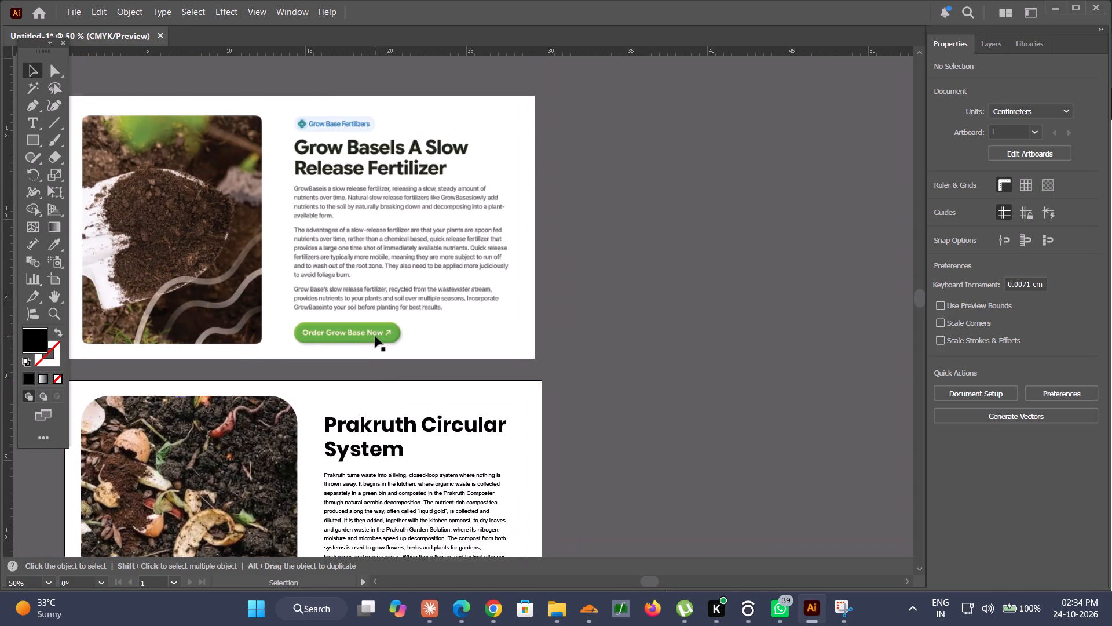
scroll(375, 336, down, 10)
alt+scroll(383, 391, up, 3)
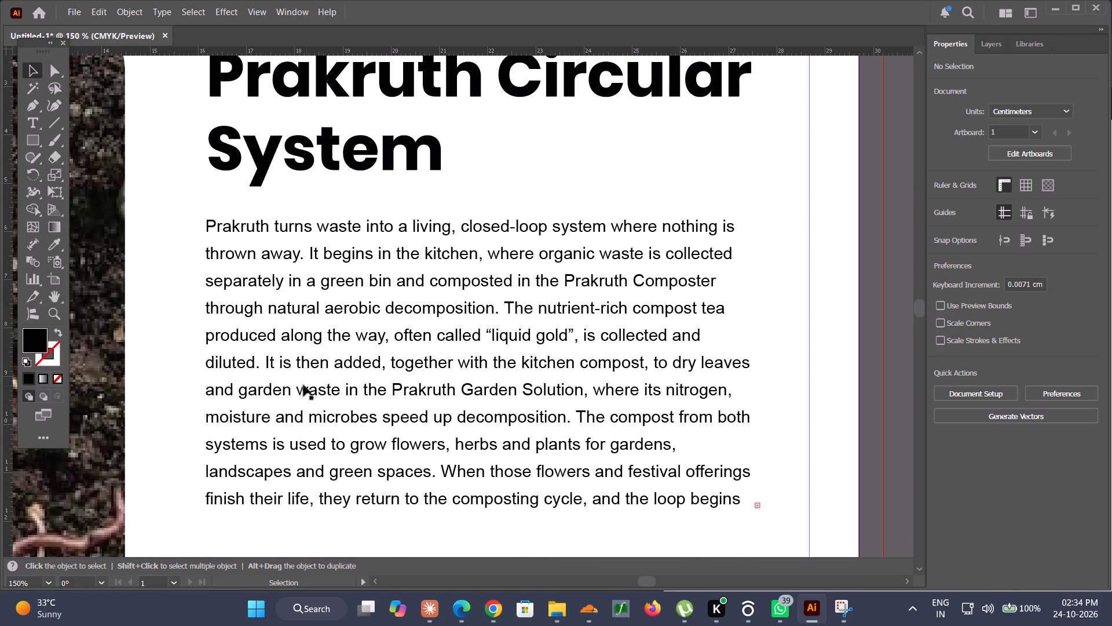
double_click(579, 414)
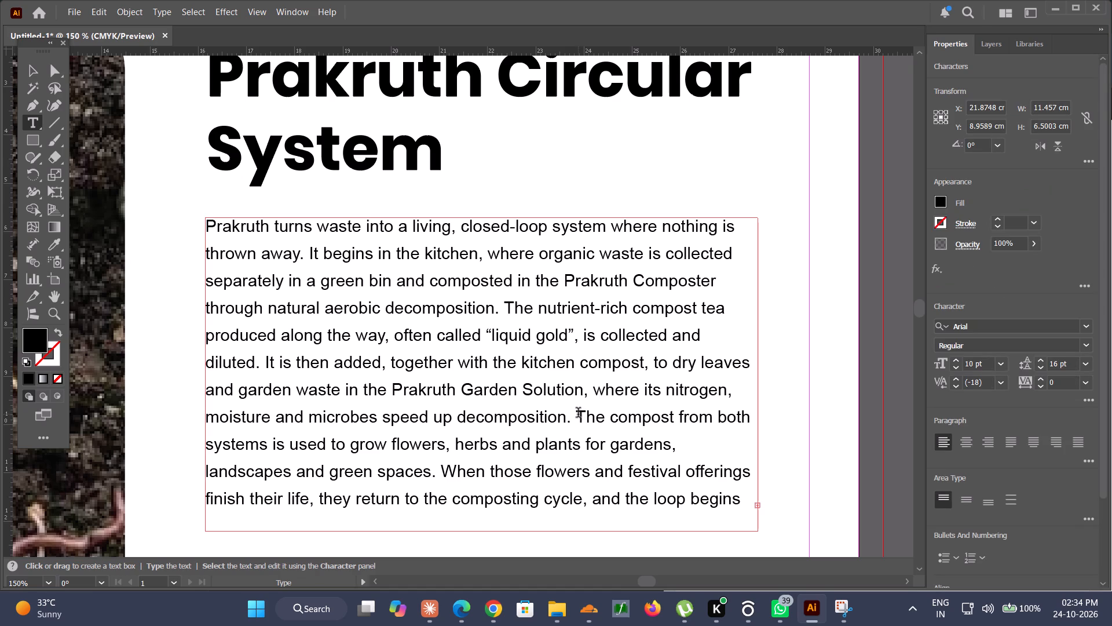
key(Return)
key(Return)
Extend the bottom of the body text frame to a height of about 7.69 cm so the overflowing text fits.
alt+scroll(578, 414, down, 5)
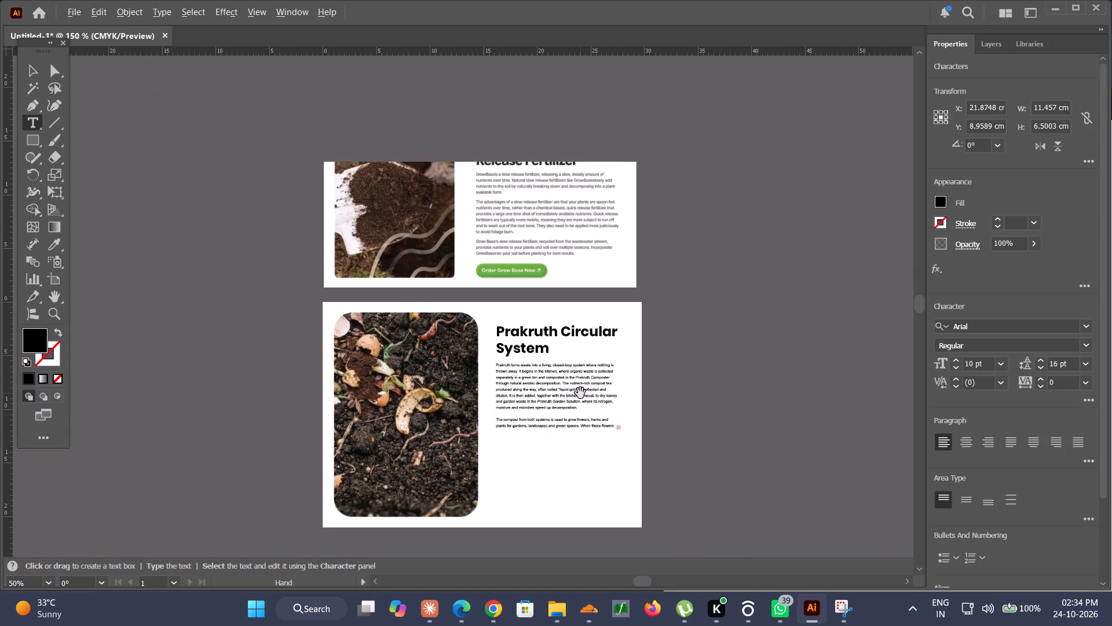
click(24, 60)
click(27, 64)
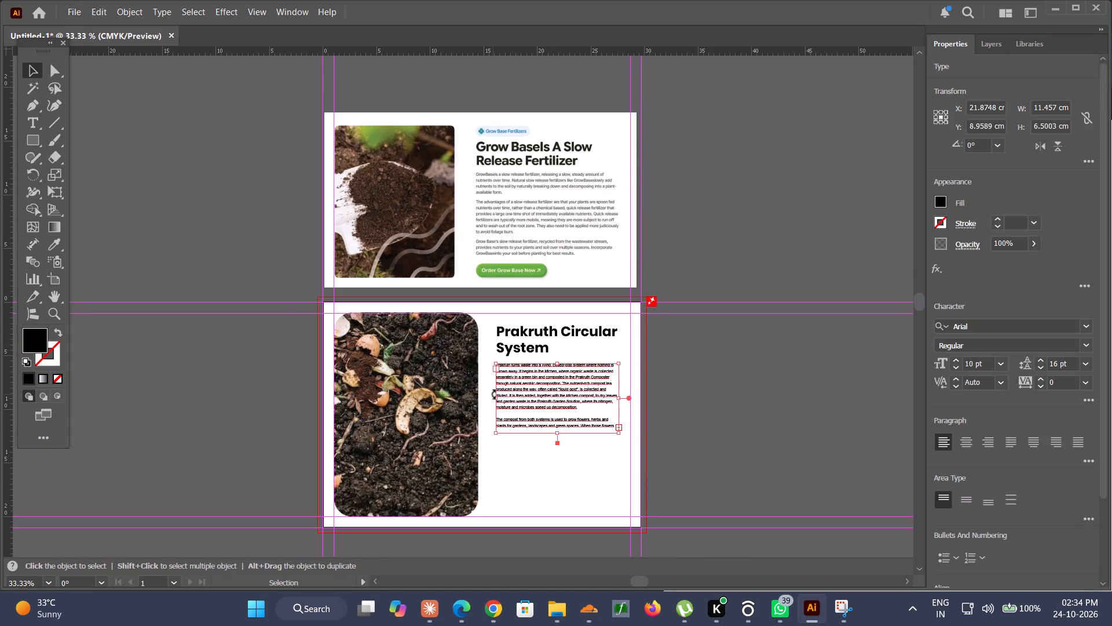
drag(554, 431, 556, 446)
click(563, 489)
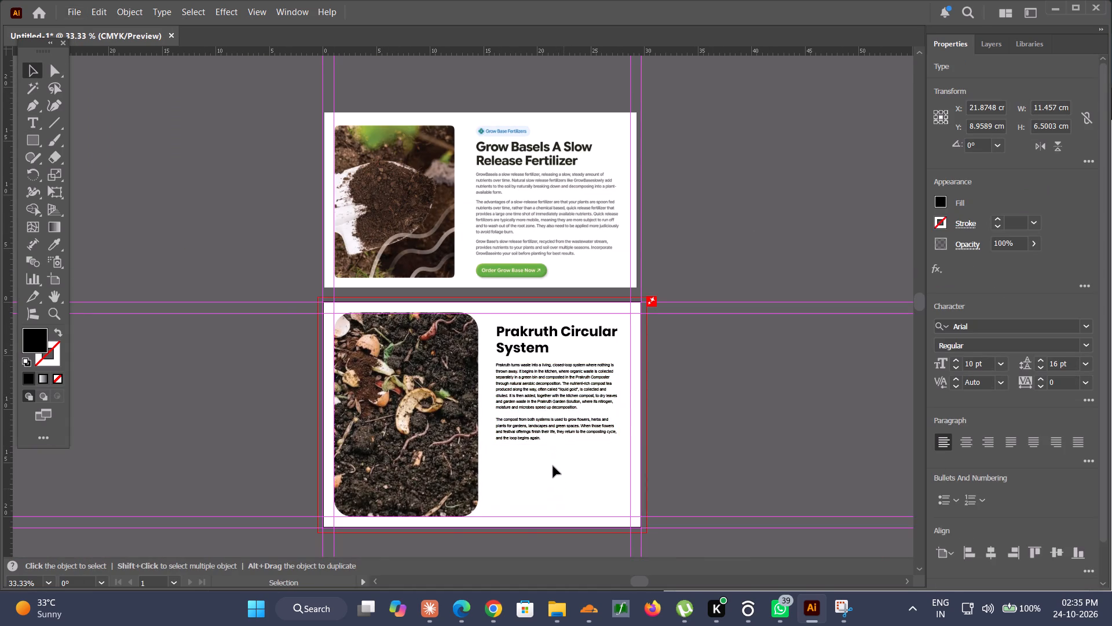
Compare the layout and paragraph spacing of the split body text with the Grow Base reference page.
alt+scroll(546, 441, down, 3)
alt+scroll(546, 441, up, 7)
alt+scroll(543, 428, down, 3)
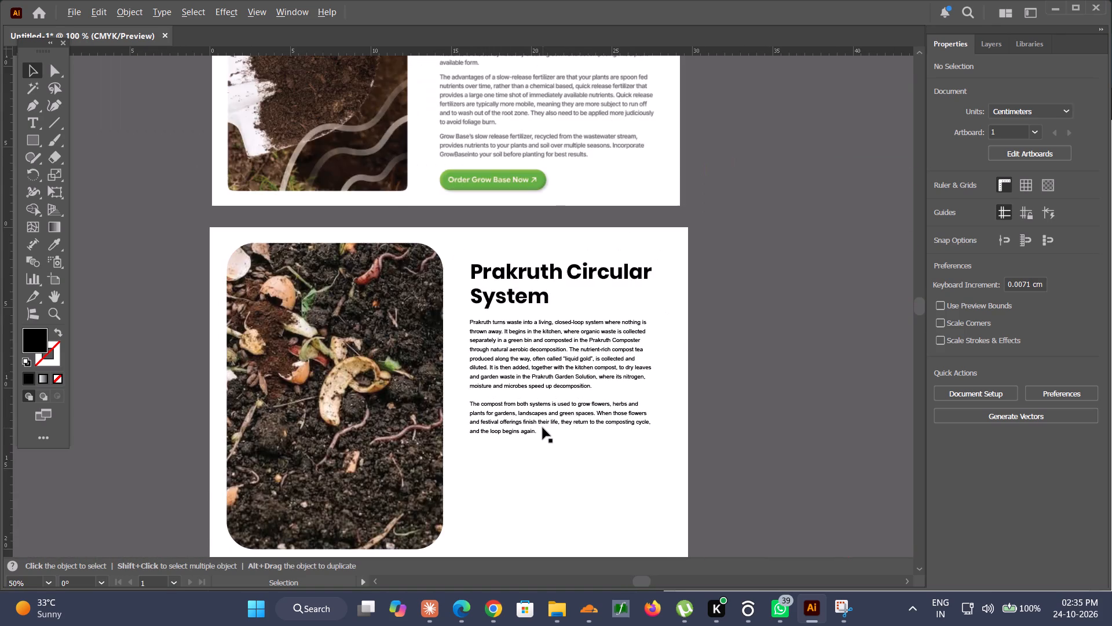
alt+scroll(543, 428, down, 2)
scroll(540, 425, up, 7)
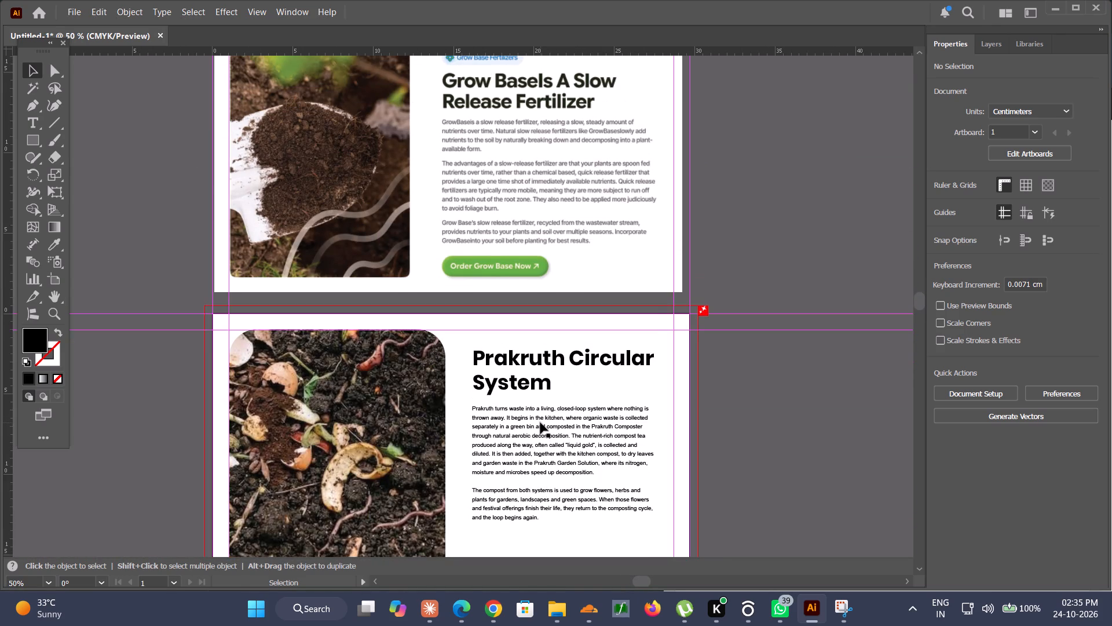
scroll(540, 423, down, 3)
alt+scroll(509, 446, up, 2)
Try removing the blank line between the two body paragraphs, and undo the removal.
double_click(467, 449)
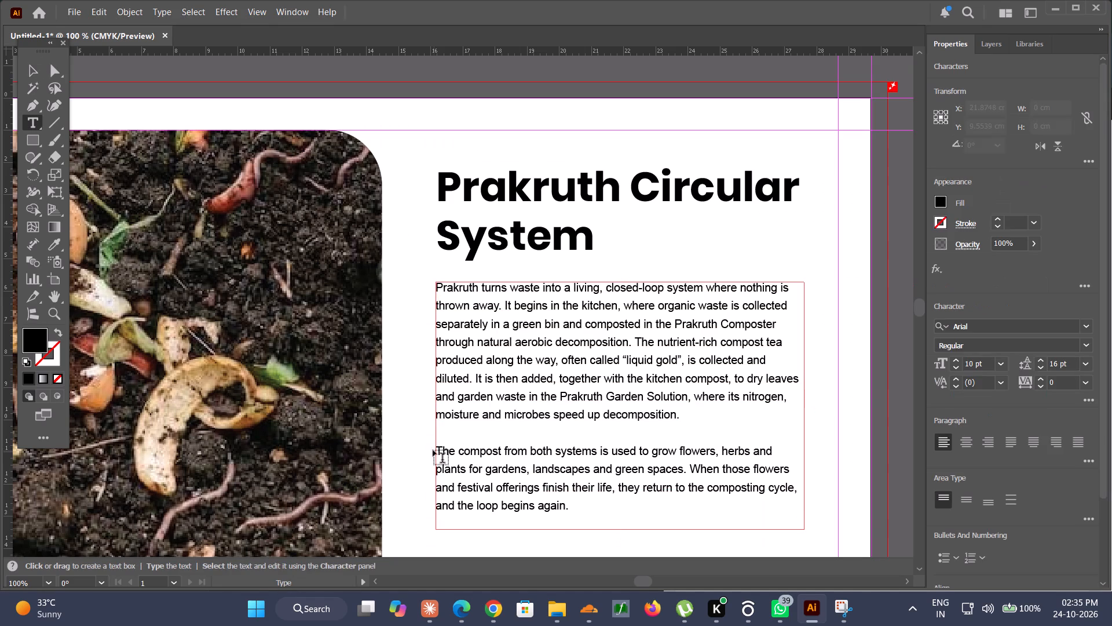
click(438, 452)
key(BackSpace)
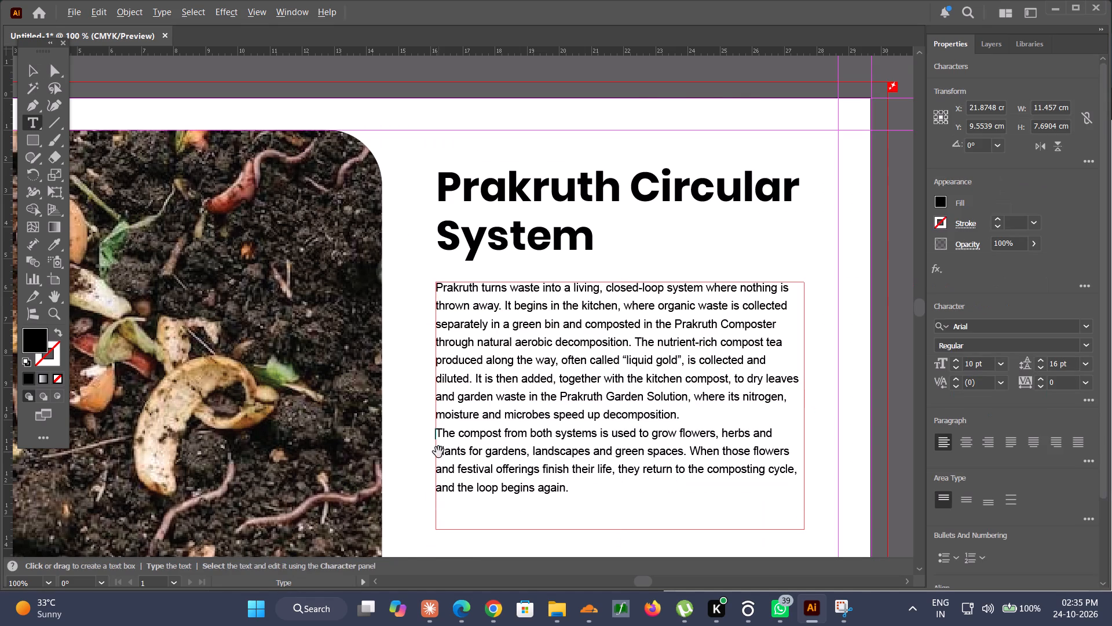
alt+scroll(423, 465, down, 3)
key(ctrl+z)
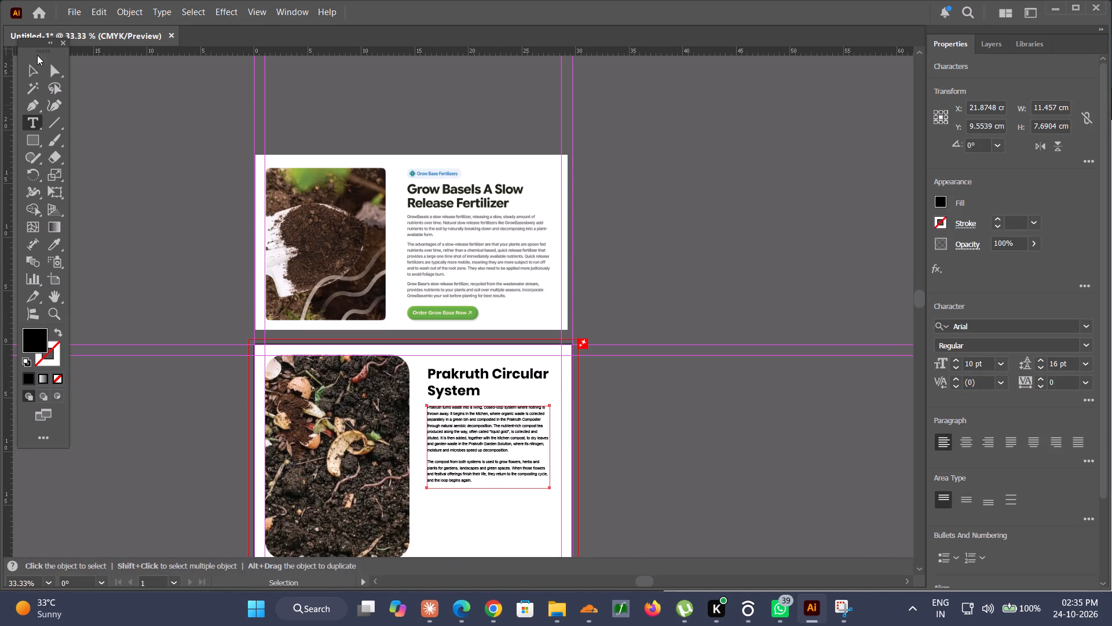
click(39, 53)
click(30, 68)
Examine the spacing between paragraphs on the Grow Base reference image and on the Prakruth page.
click(549, 281)
alt+scroll(535, 431, up, 4)
alt+scroll(427, 500, down, 4)
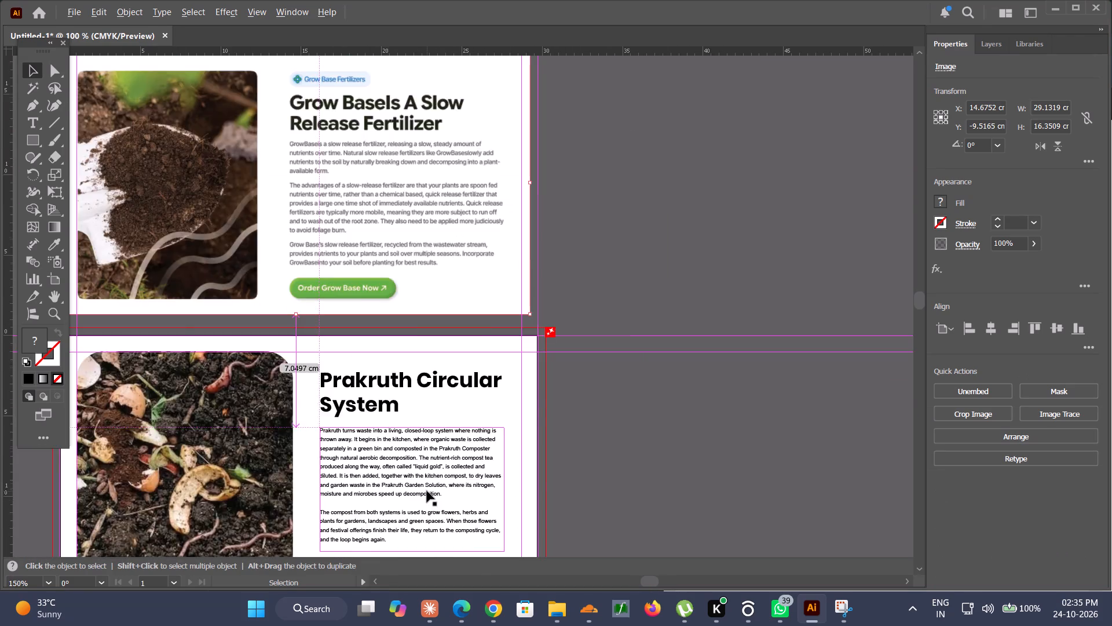
alt+scroll(427, 491, down, 1)
alt+scroll(419, 492, up, 5)
scroll(367, 517, down, 7)
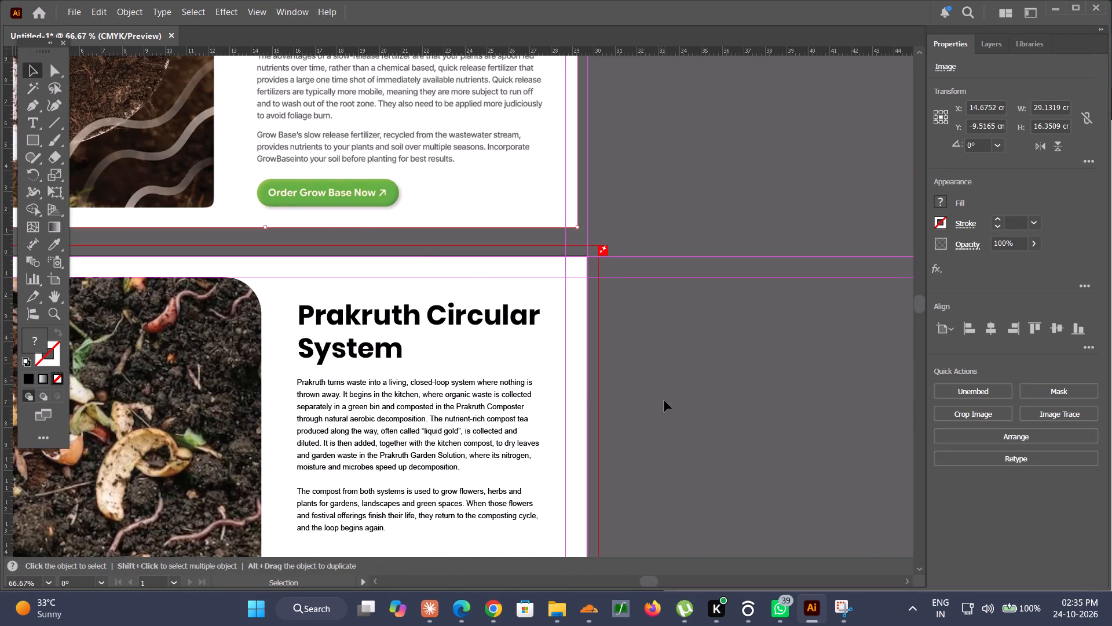
alt+scroll(664, 401, down, 3)
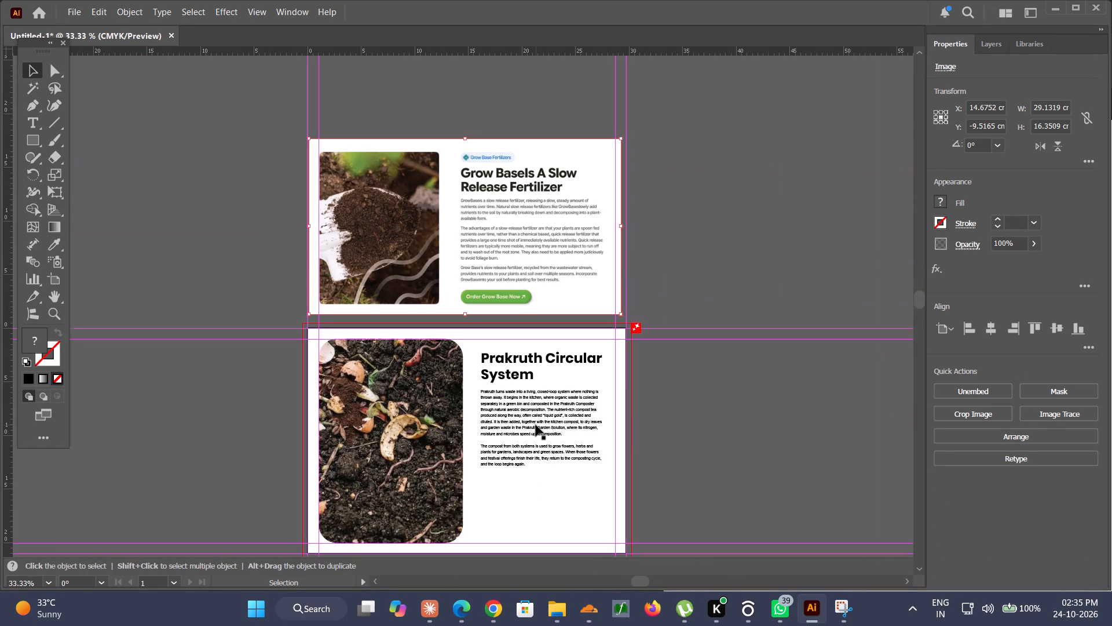
scroll(536, 425, down, 6)
alt+scroll(516, 329, up, 2)
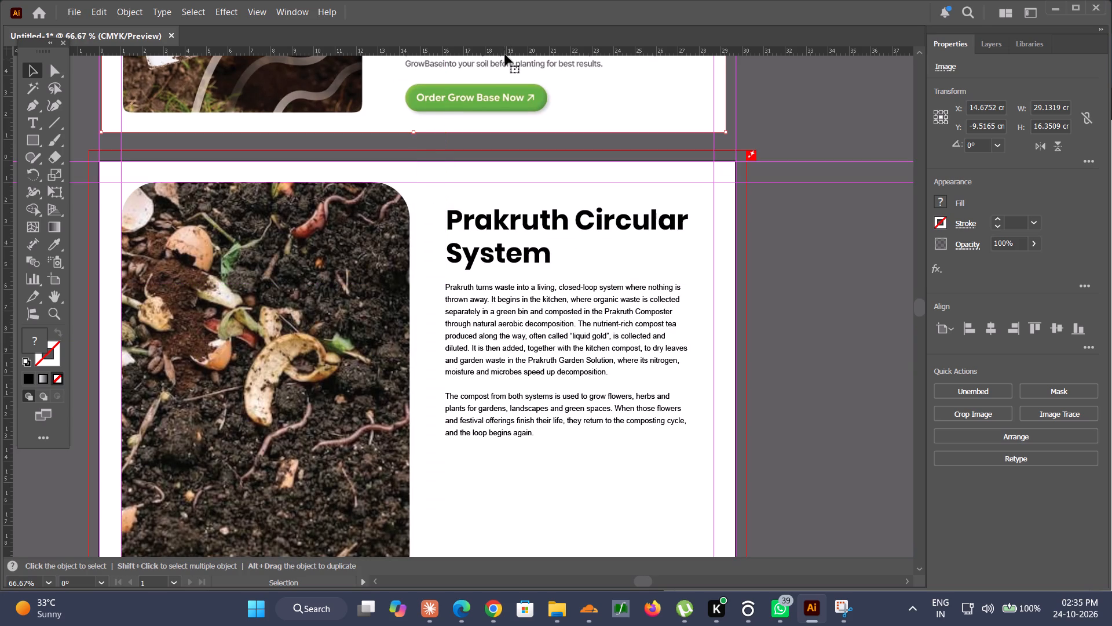
Add two horizontal guides around the gap between the body paragraphs, at about 9.92 cm and 10.79 cm.
drag(505, 55, 509, 374)
drag(507, 52, 498, 396)
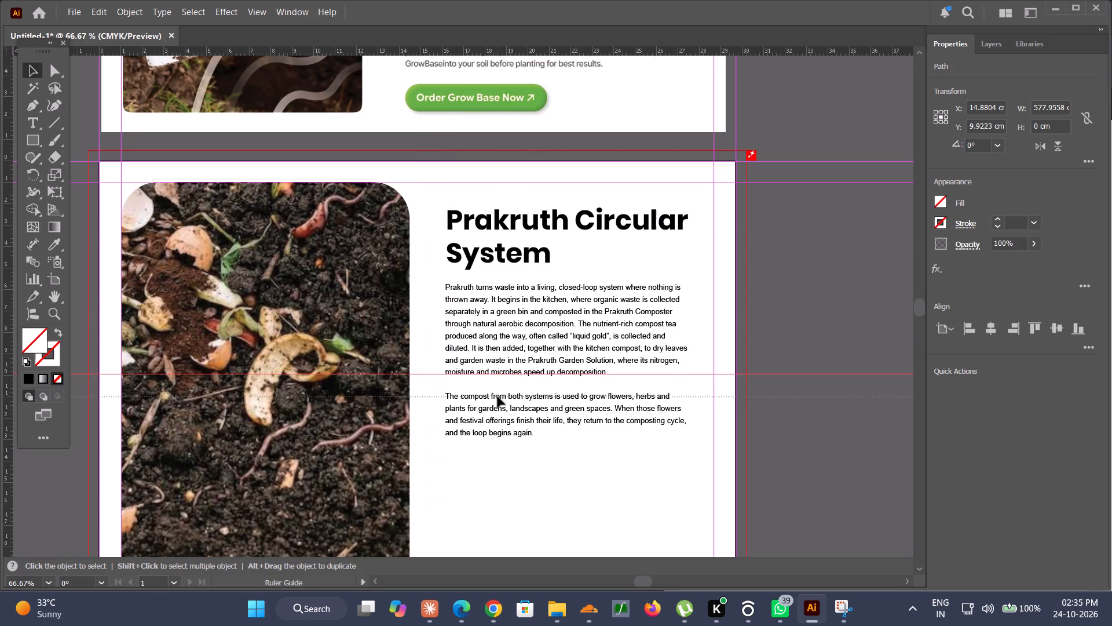
drag(498, 396, 491, 392)
alt+scroll(430, 408, up, 5)
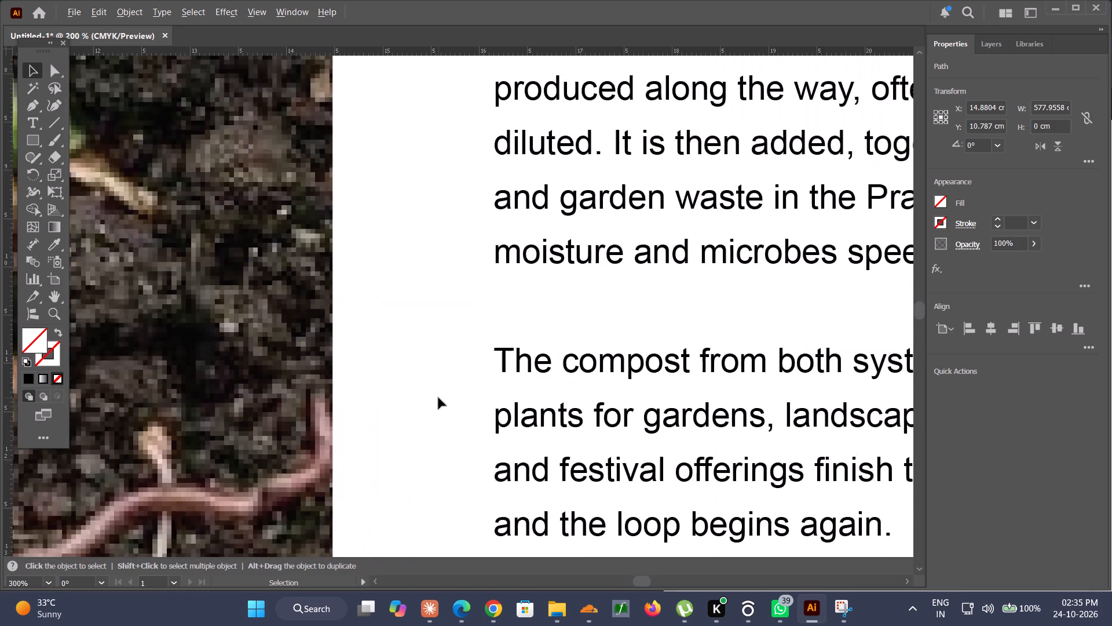
alt+scroll(438, 398, up, 1)
Shift both guides down together to fit the paragraph gap, with the lower one at the top of "The compost" line.
drag(444, 201, 441, 350)
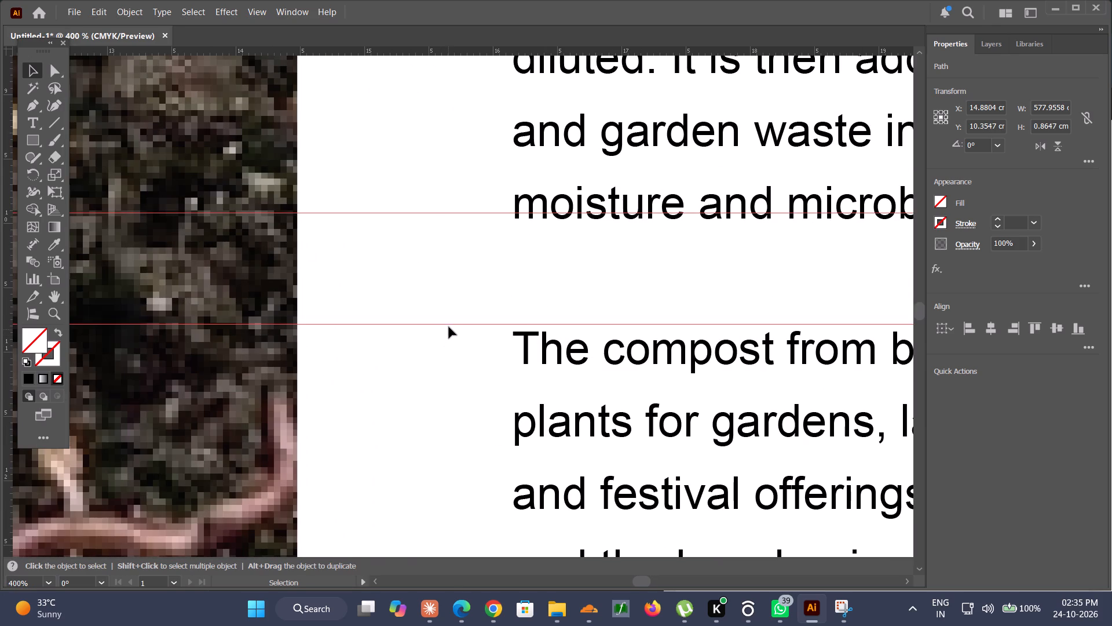
drag(444, 324, 442, 336)
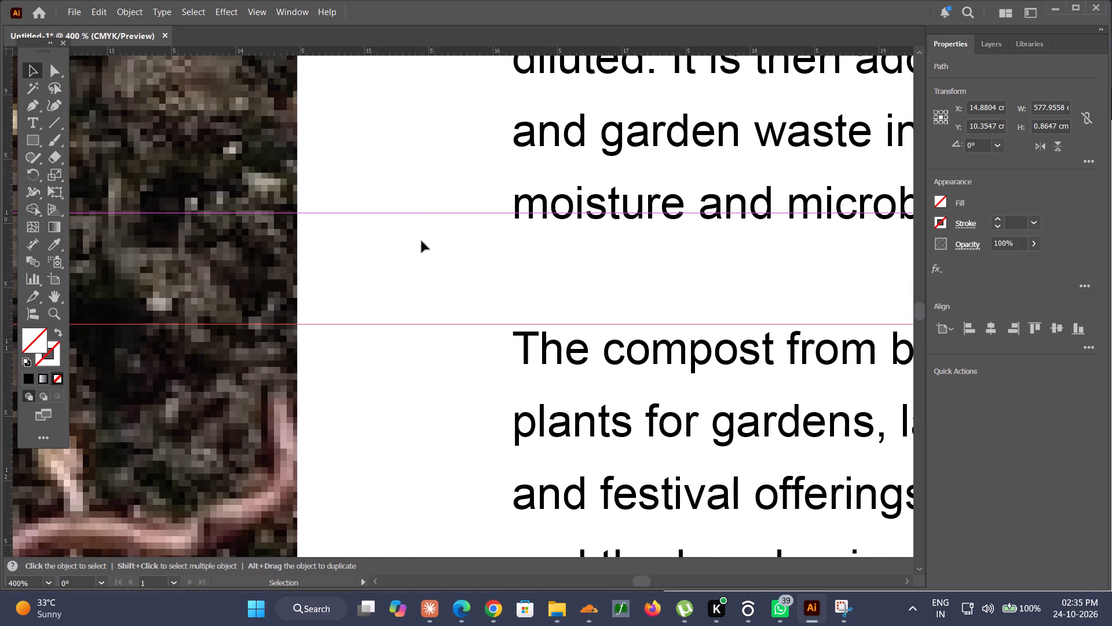
drag(411, 199, 451, 357)
right_click(450, 359)
click(426, 367)
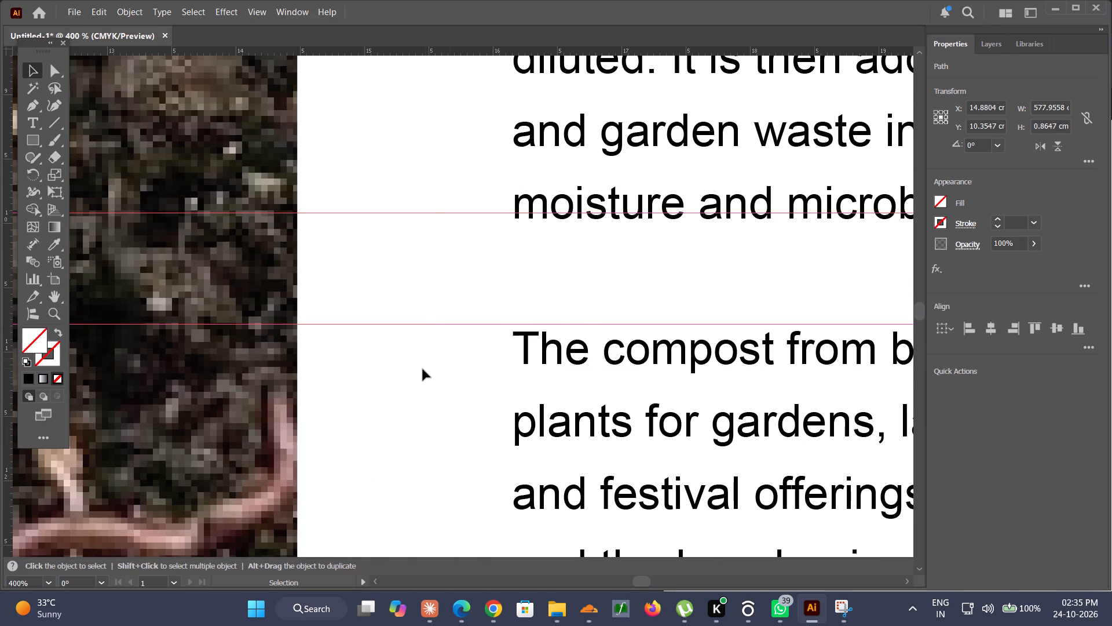
drag(400, 114, 481, 370)
drag(459, 326, 459, 335)
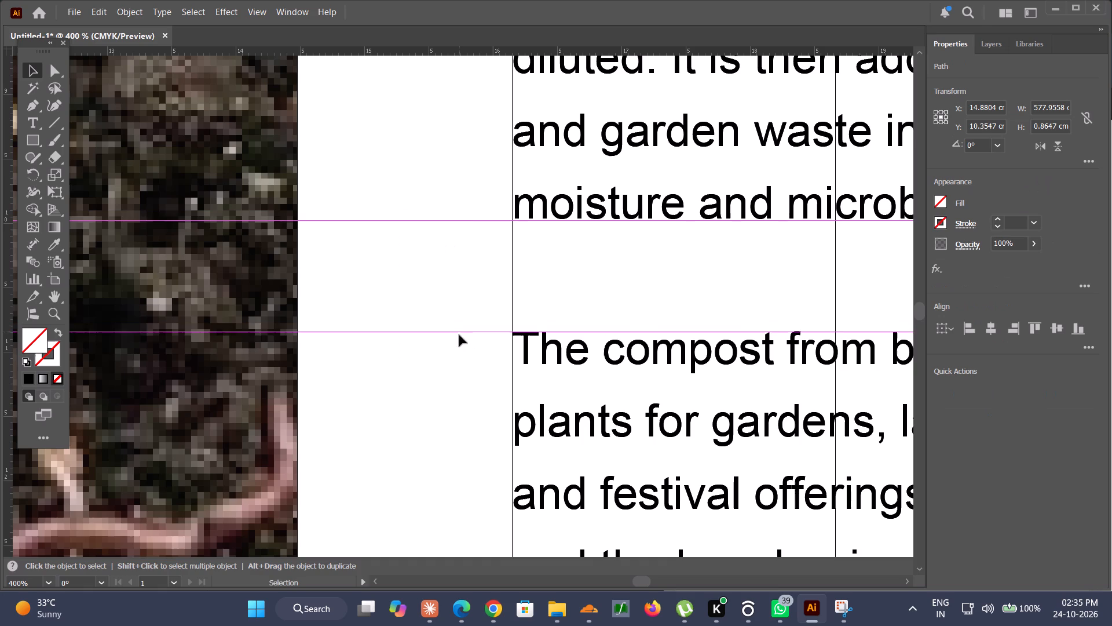
drag(459, 335, 458, 333)
click(452, 346)
Duplicate the guide pair below the second paragraph, with its upper guide just under the last line, centred at about Y 13.22 cm.
alt+scroll(452, 347, down, 6)
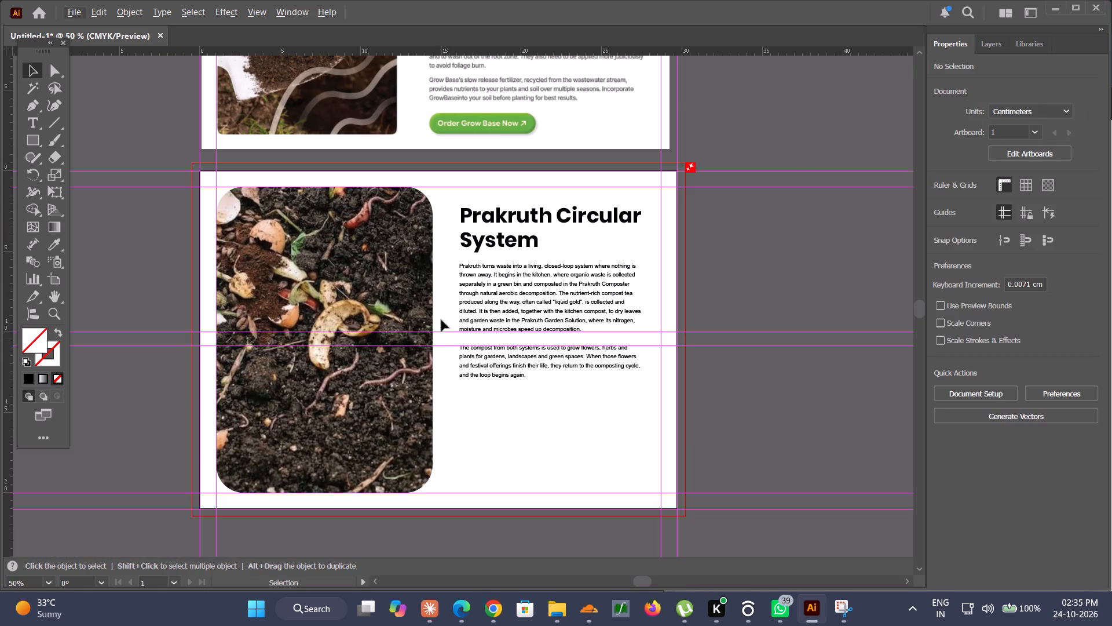
drag(440, 314, 457, 371)
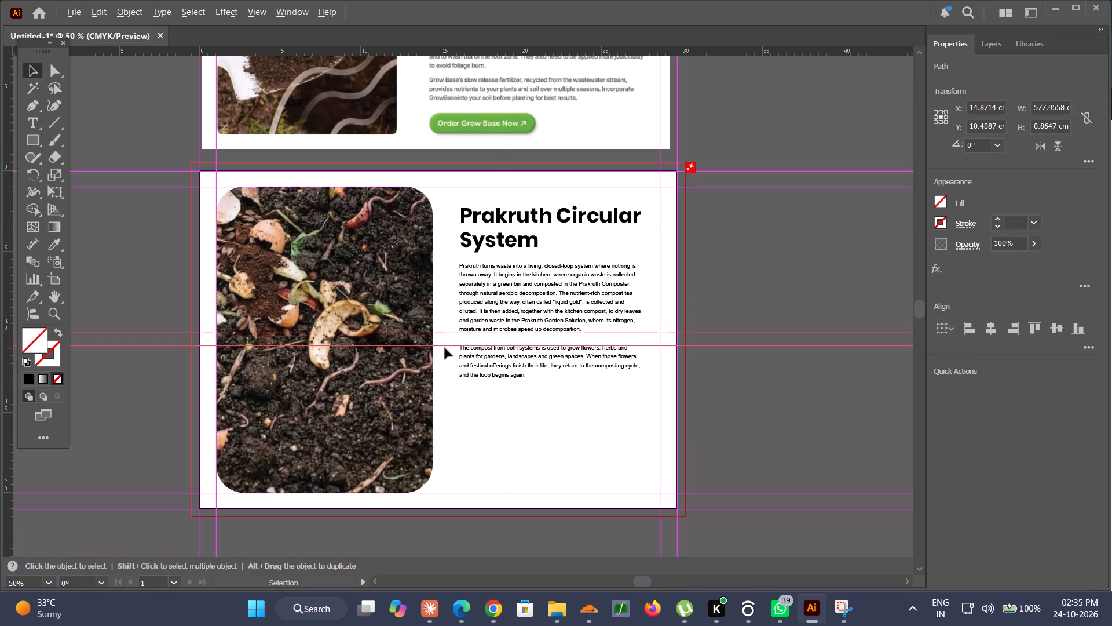
alt+drag(445, 345, 441, 389)
alt+scroll(481, 377, up, 6)
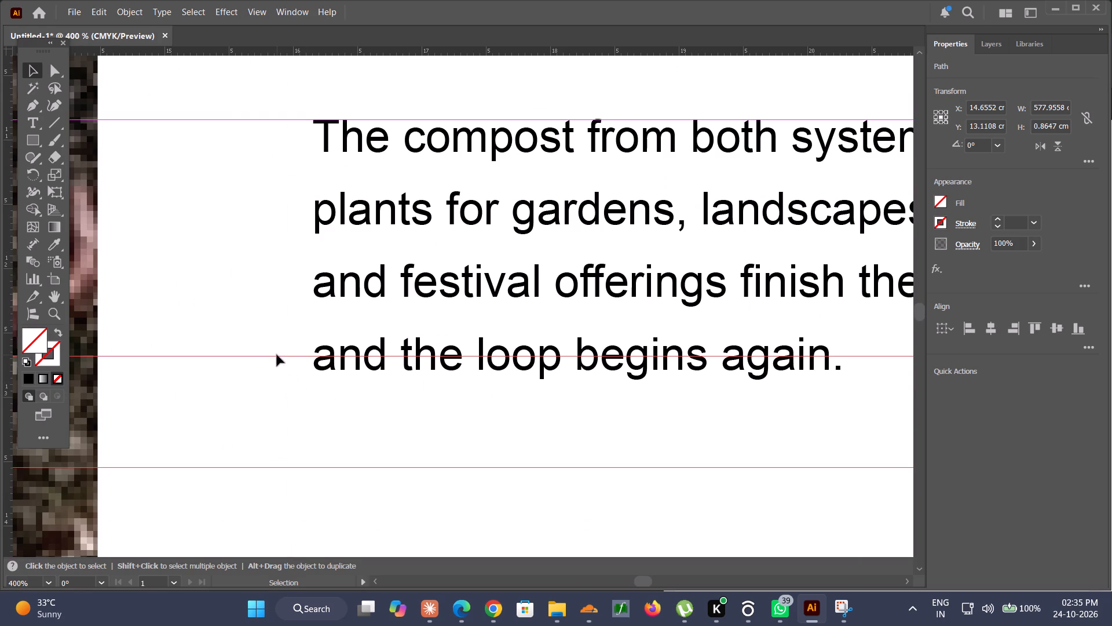
drag(276, 356, 272, 370)
alt+scroll(272, 370, down, 4)
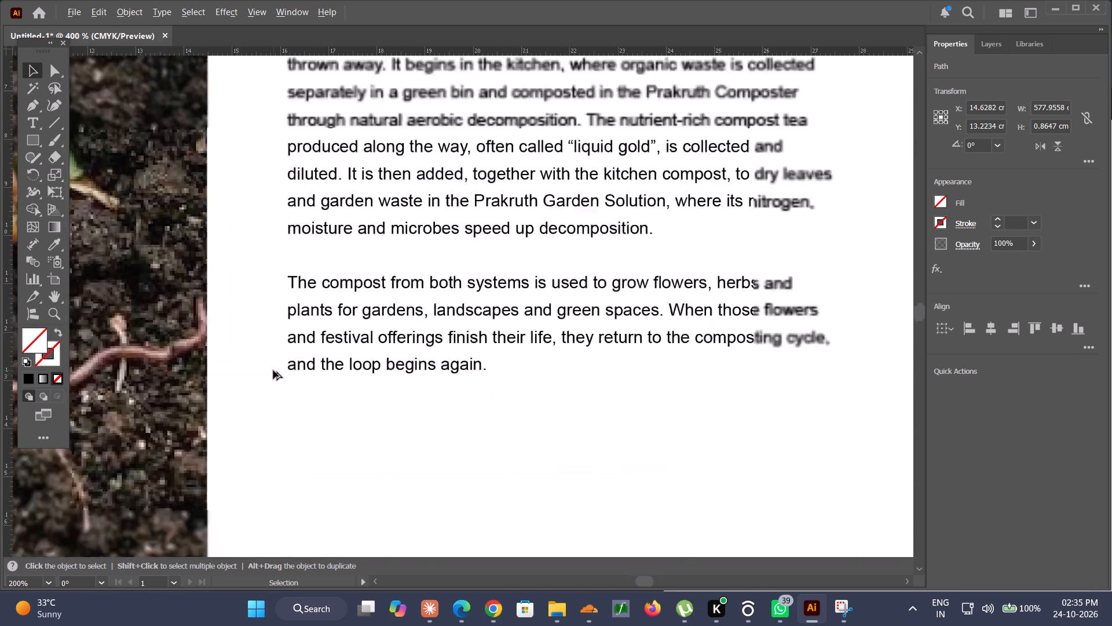
alt+scroll(273, 370, down, 4)
click(348, 442)
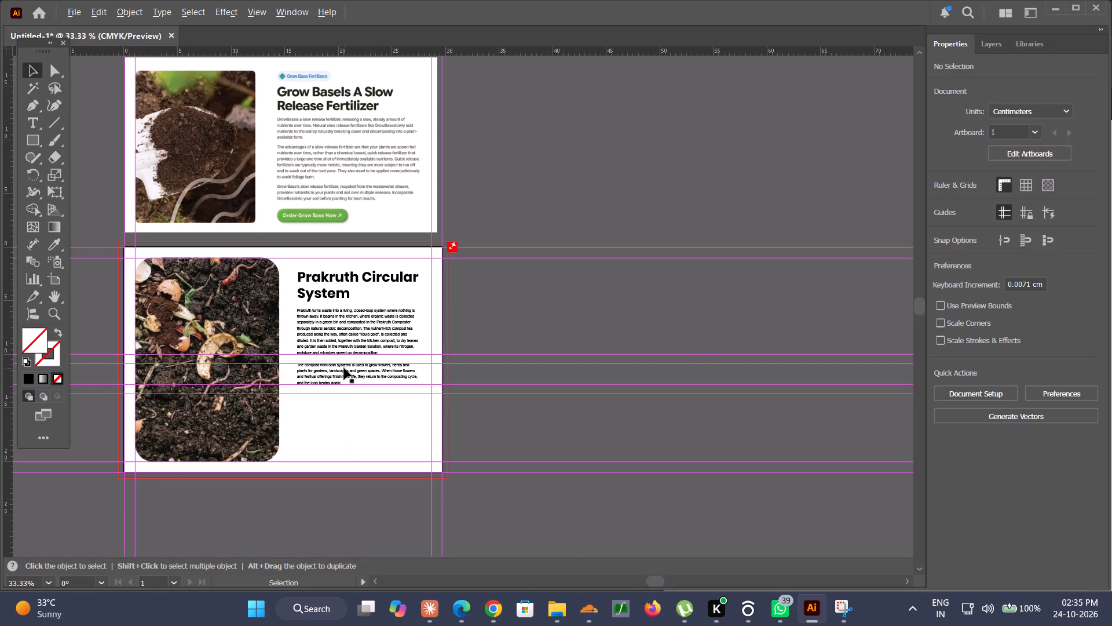
Duplicate the body text frame to just below the existing second paragraph, near the new lower spacing guide.
alt+drag(361, 327, 360, 414)
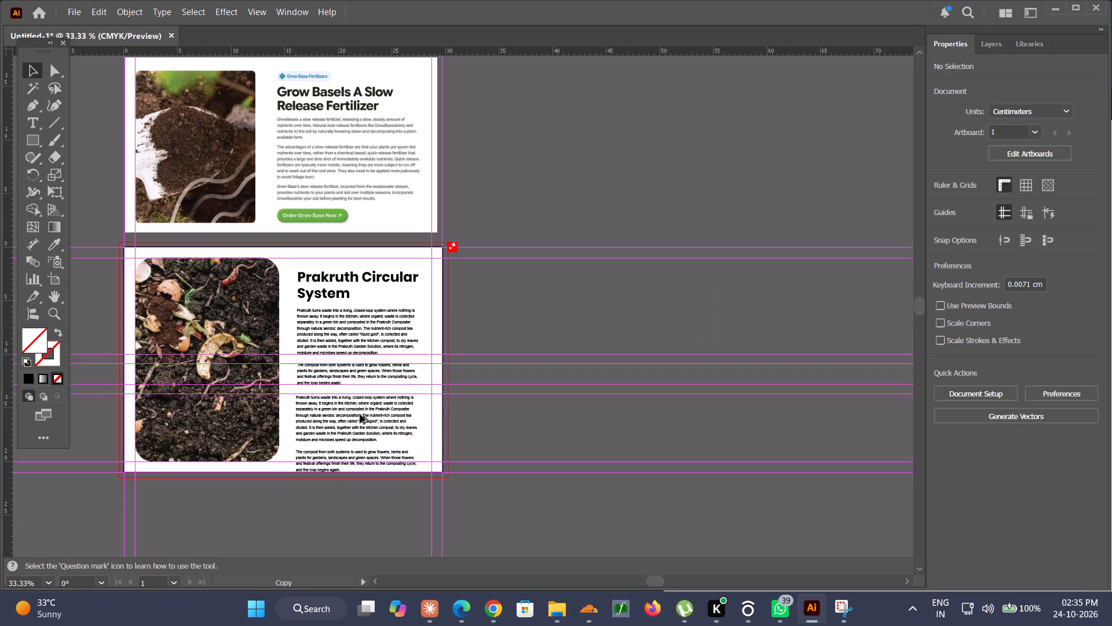
alt+drag(360, 414, 360, 414)
Align the duplicated body text frame under the lower spacing guide and the paragraphs above, centred at about X 21.89 cm, Y 17.50 cm.
alt+scroll(316, 422, up, 9)
alt+scroll(270, 316, down, 5)
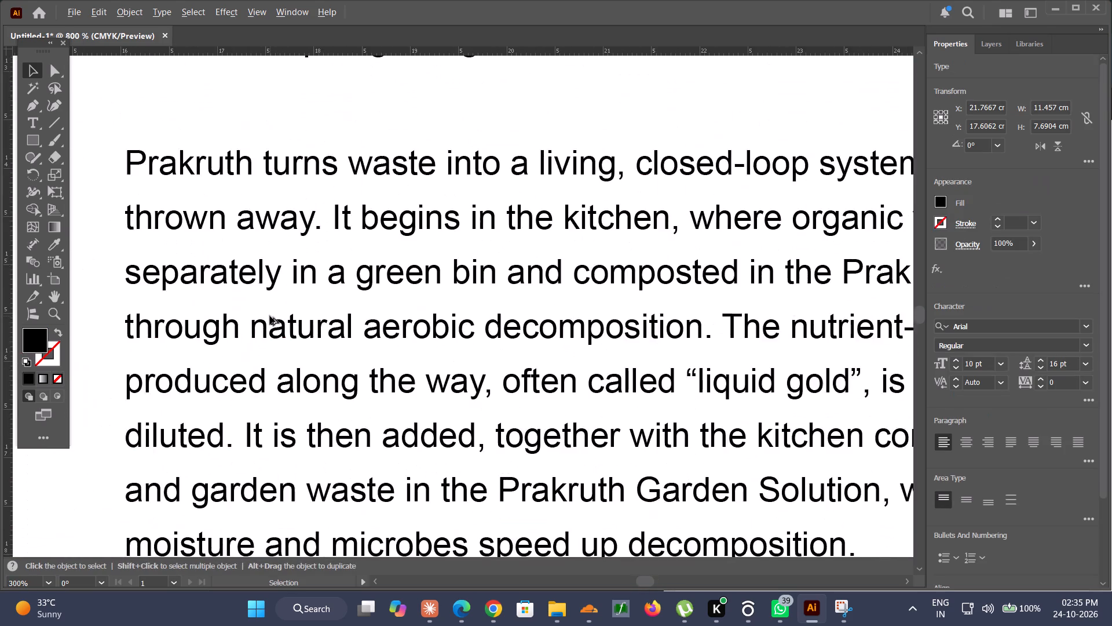
alt+scroll(270, 316, down, 1)
drag(218, 242, 222, 238)
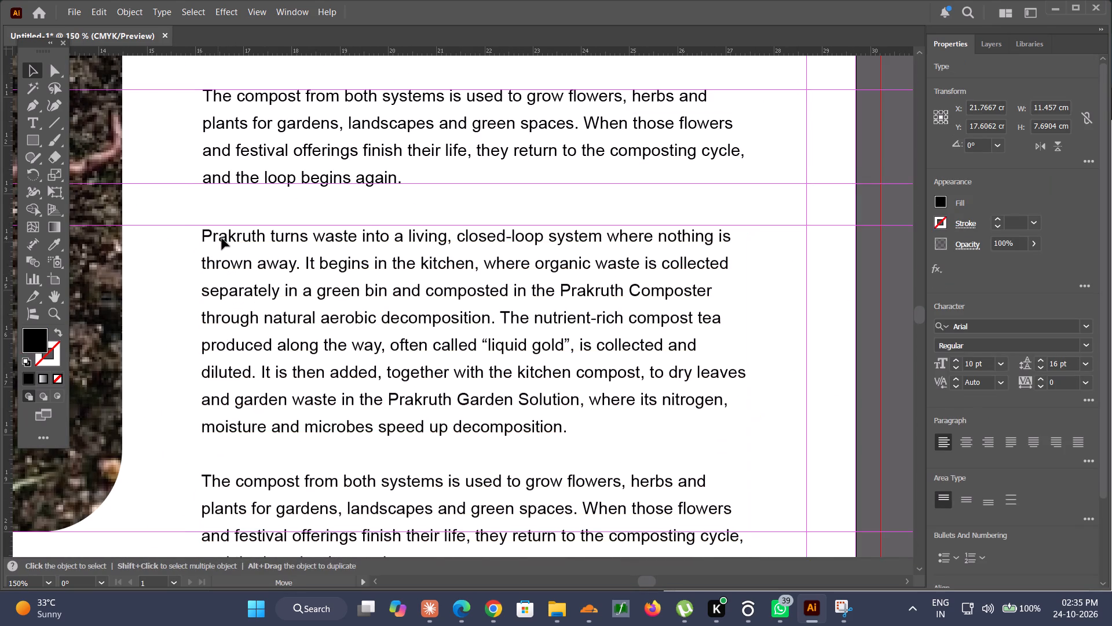
drag(222, 238, 225, 236)
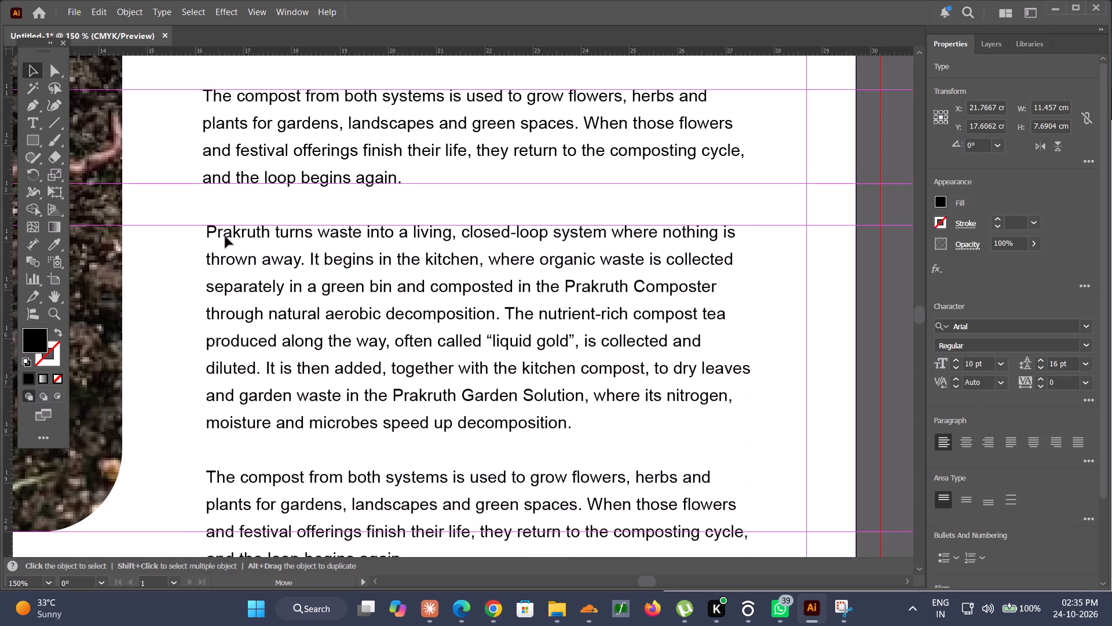
drag(225, 236, 224, 236)
Add a vertical guide along the left edge of the body text, at about 16.2 cm.
alt+scroll(219, 238, down, 3)
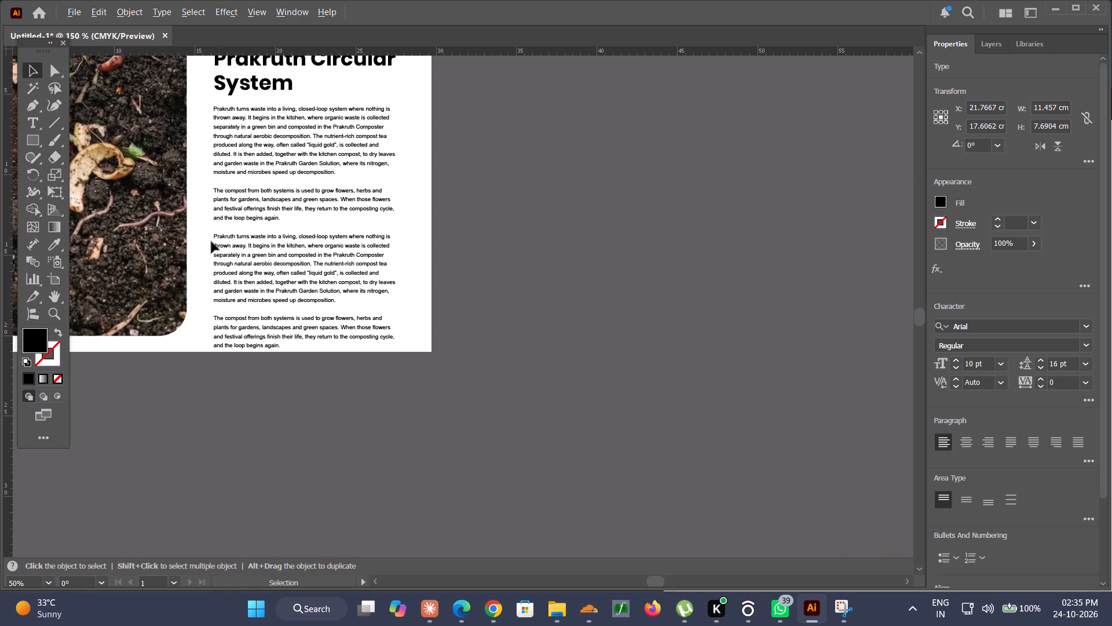
click(193, 261)
drag(9, 327, 142, 336)
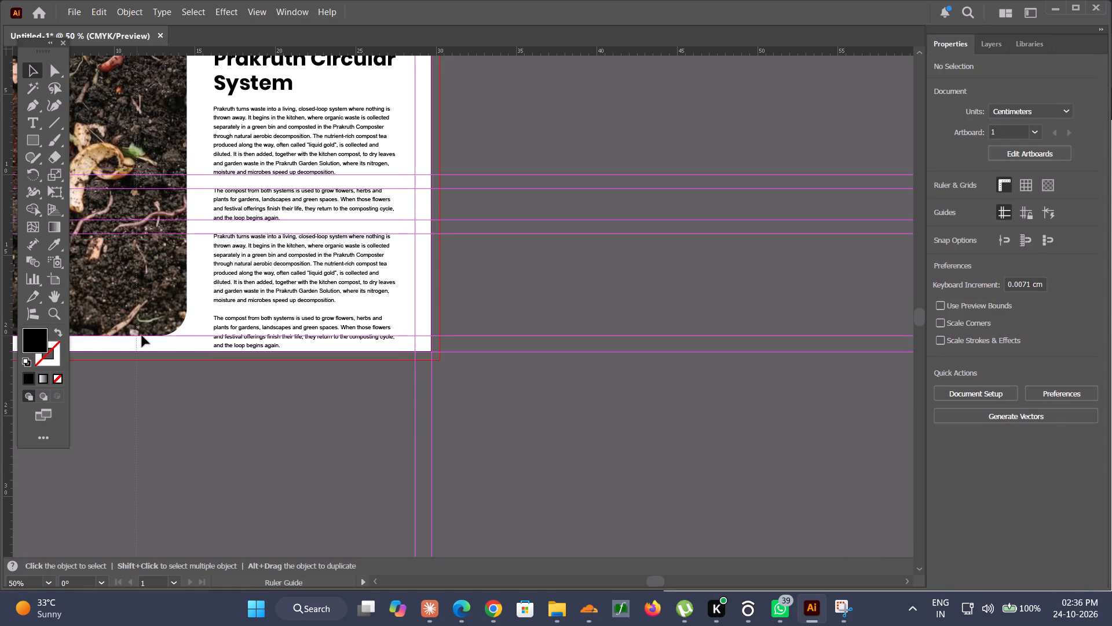
drag(142, 336, 213, 359)
click(243, 383)
Shorten the duplicated text frame so its bottom edge meets the bottom margin guide, about 6.34 cm high.
alt+scroll(321, 316, down, 3)
alt+scroll(319, 313, up, 4)
click(300, 283)
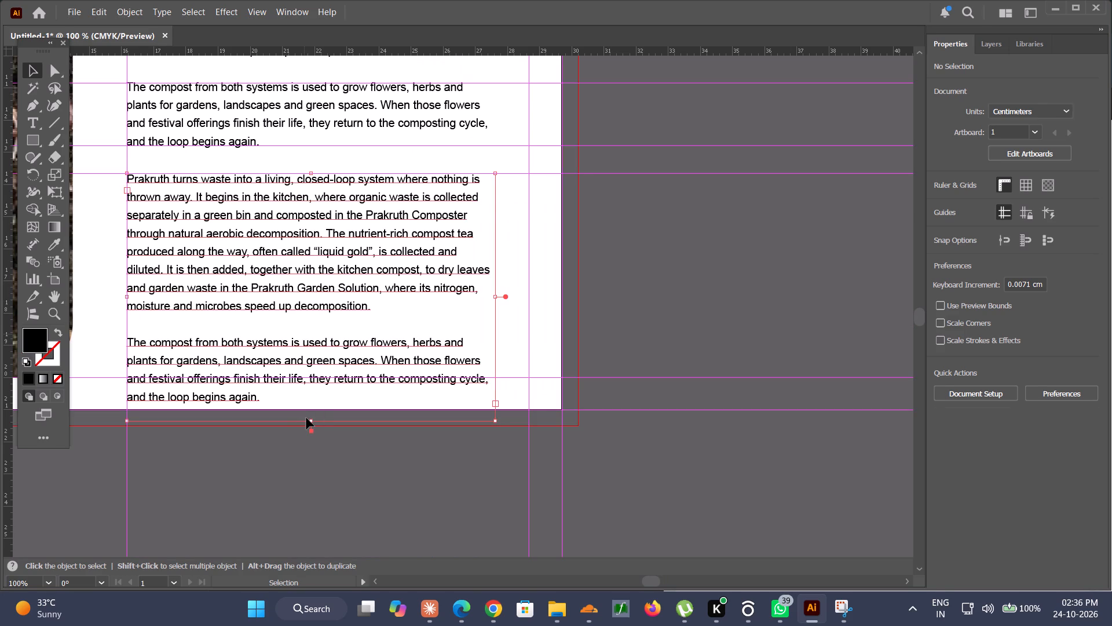
drag(312, 420, 303, 378)
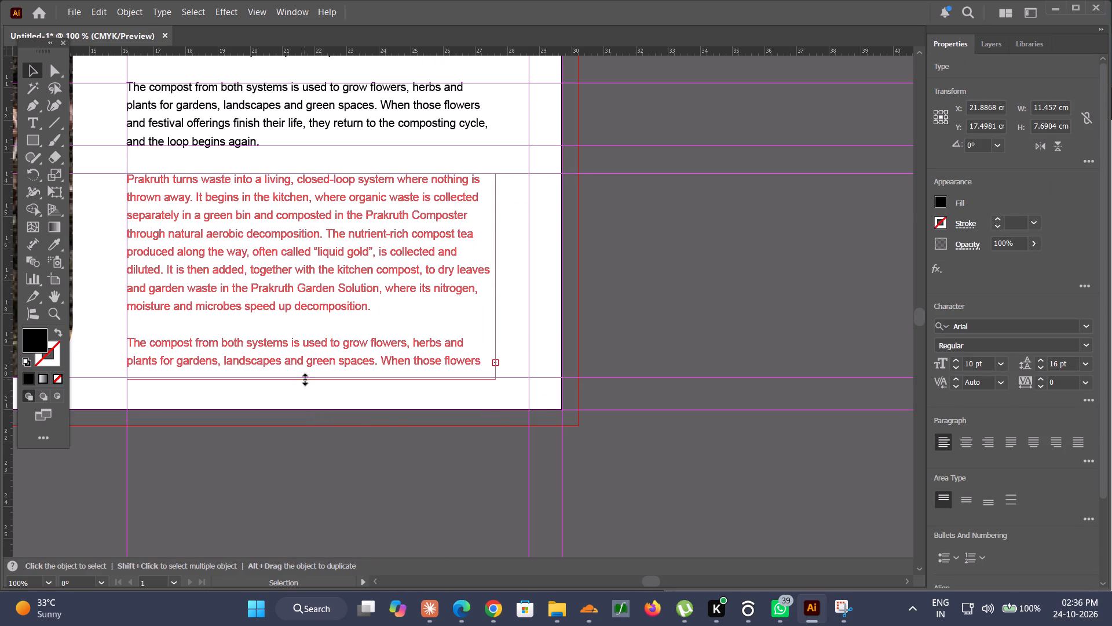
drag(303, 378, 301, 377)
alt+scroll(336, 427, down, 3)
click(338, 479)
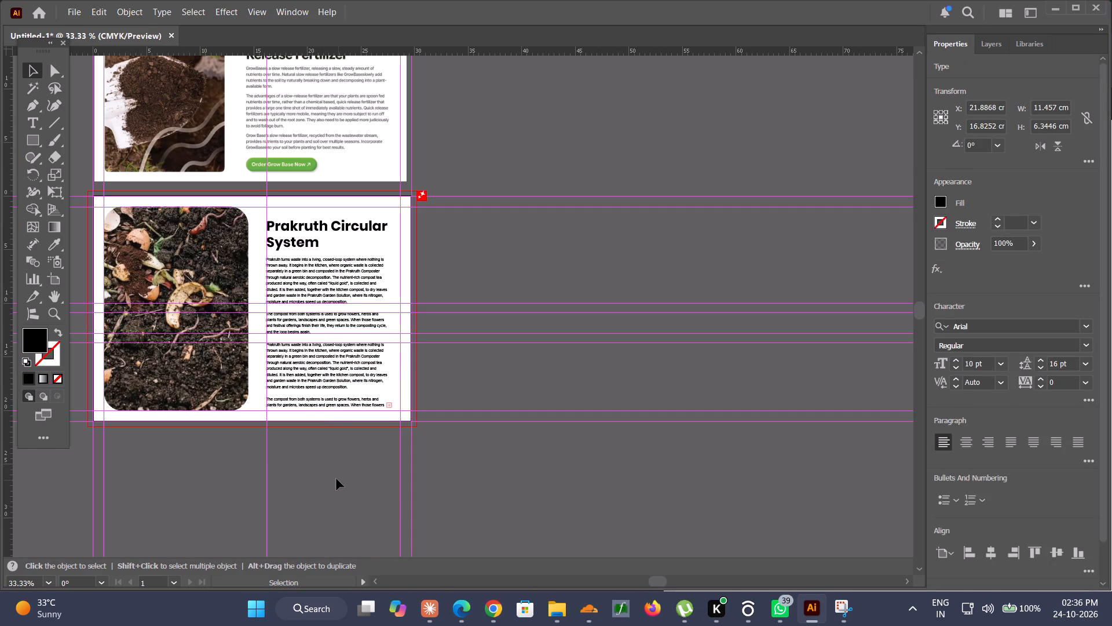
alt+scroll(332, 476, down, 2)
alt+scroll(332, 476, up, 2)
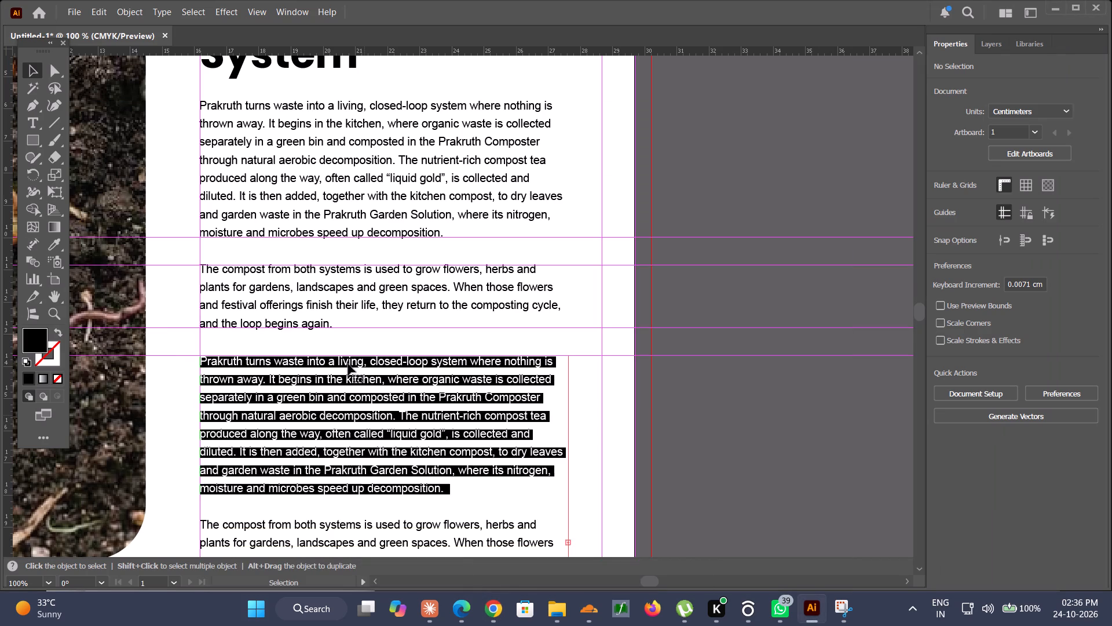
double_click(348, 364)
drag(348, 364, 482, 548)
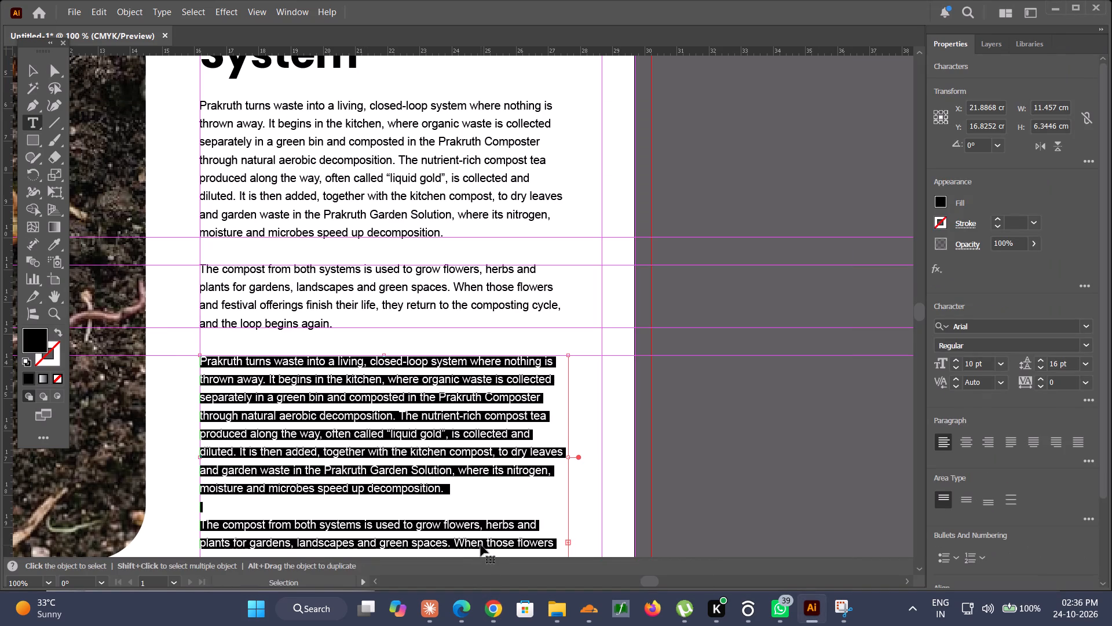
key(ctrl+v)
scroll(388, 465, down, 3)
click(29, 70)
click(758, 205)
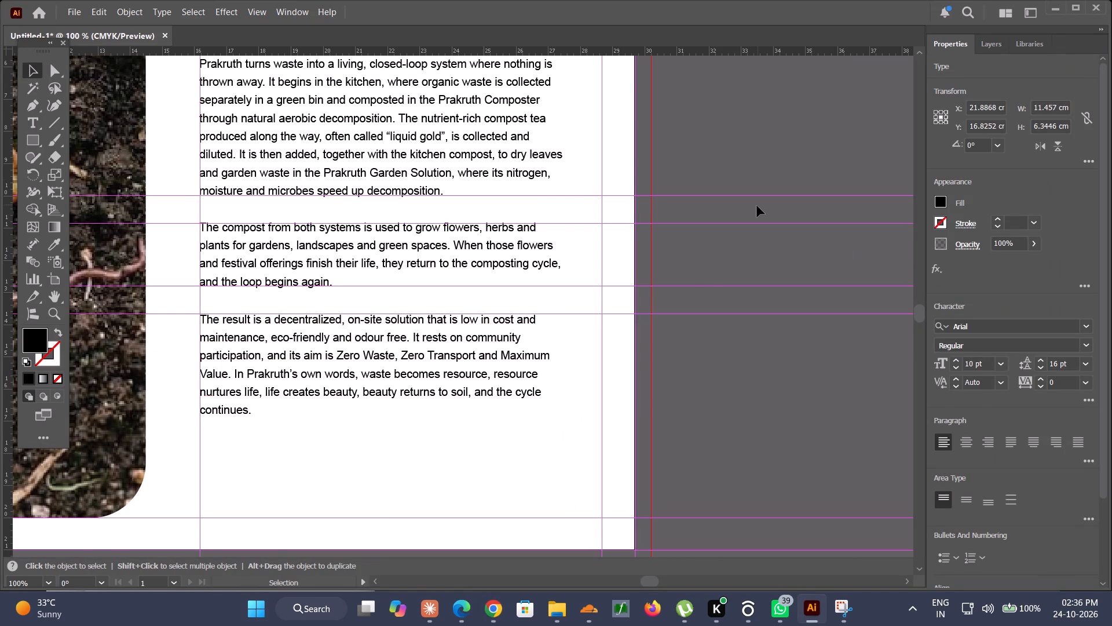
Examine the paragraph spacing and overall layout of the Prakruth page against the Grow Base reference page above it.
alt+scroll(703, 281, down, 3)
alt+scroll(603, 318, up, 2)
scroll(569, 295, up, 9)
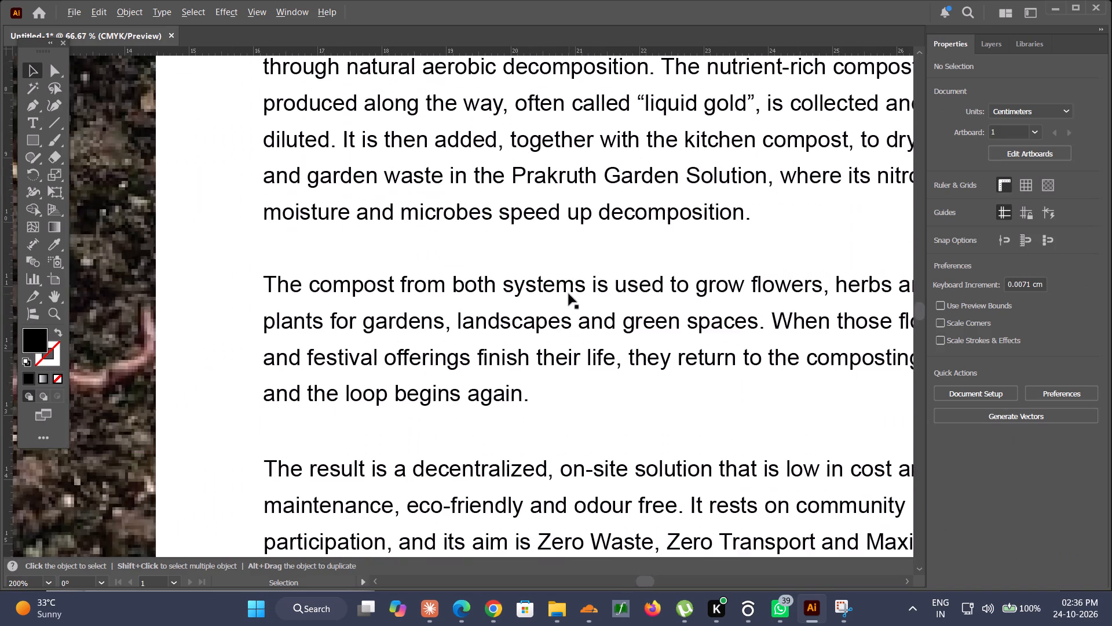
alt+scroll(569, 294, down, 6)
scroll(566, 307, up, 2)
alt+scroll(566, 307, down, 2)
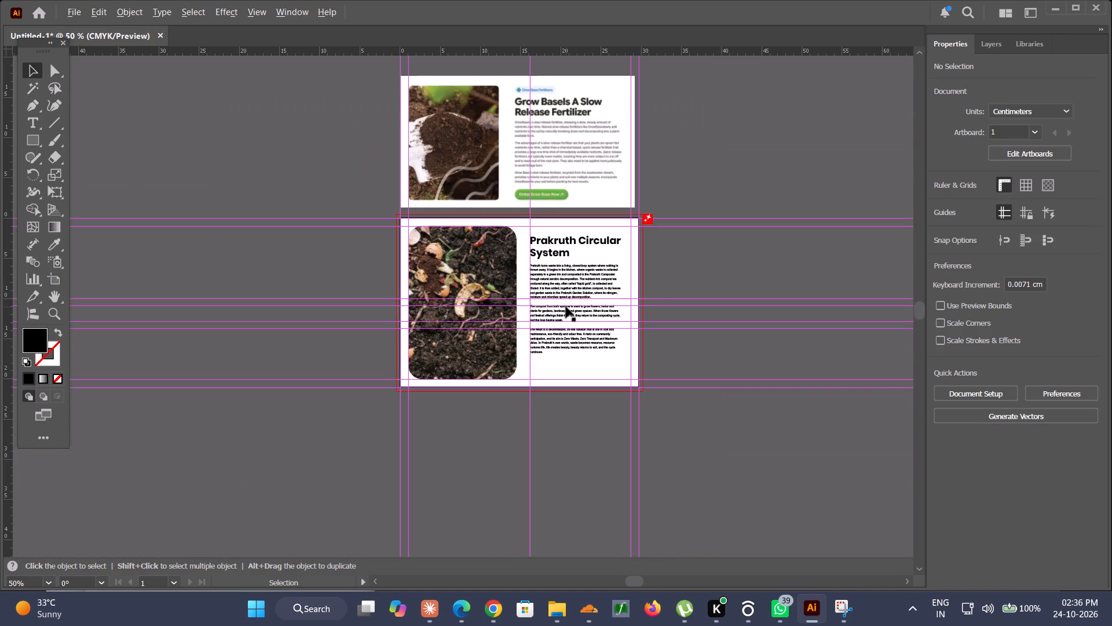
alt+scroll(566, 307, up, 1)
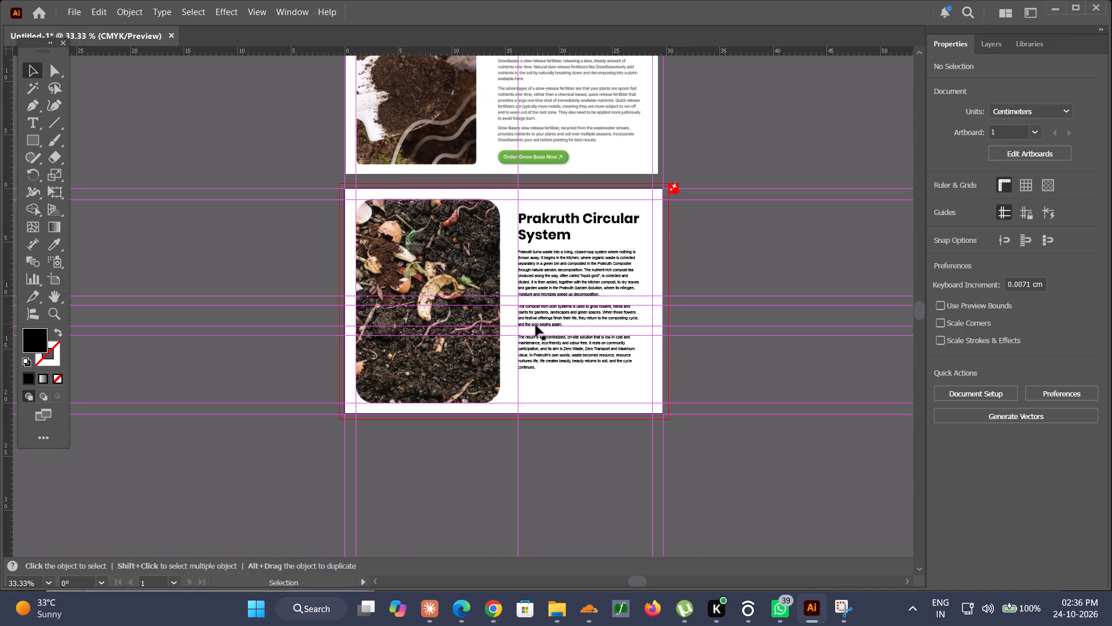
scroll(536, 325, up, 4)
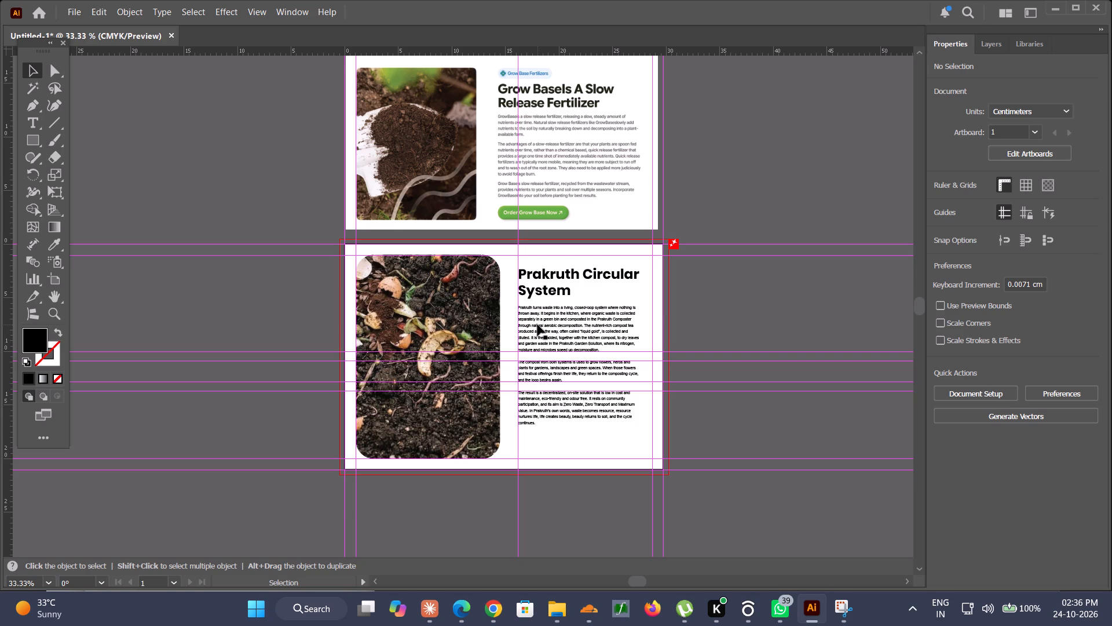
scroll(537, 325, up, 5)
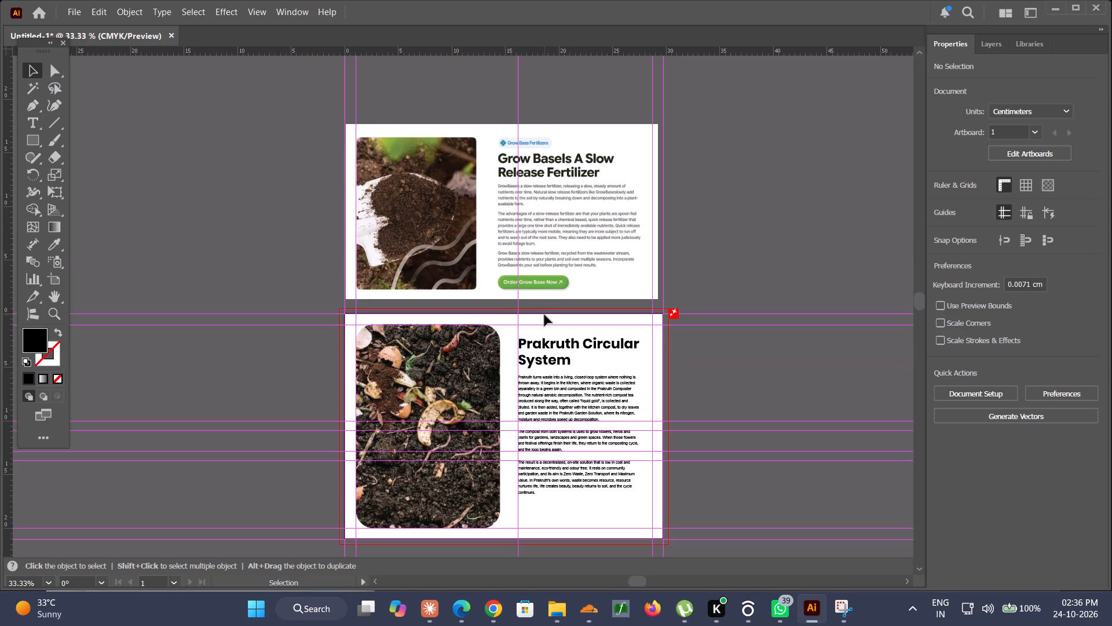
scroll(544, 315, left, 1)
alt+scroll(521, 435, up, 4)
alt+scroll(509, 423, down, 4)
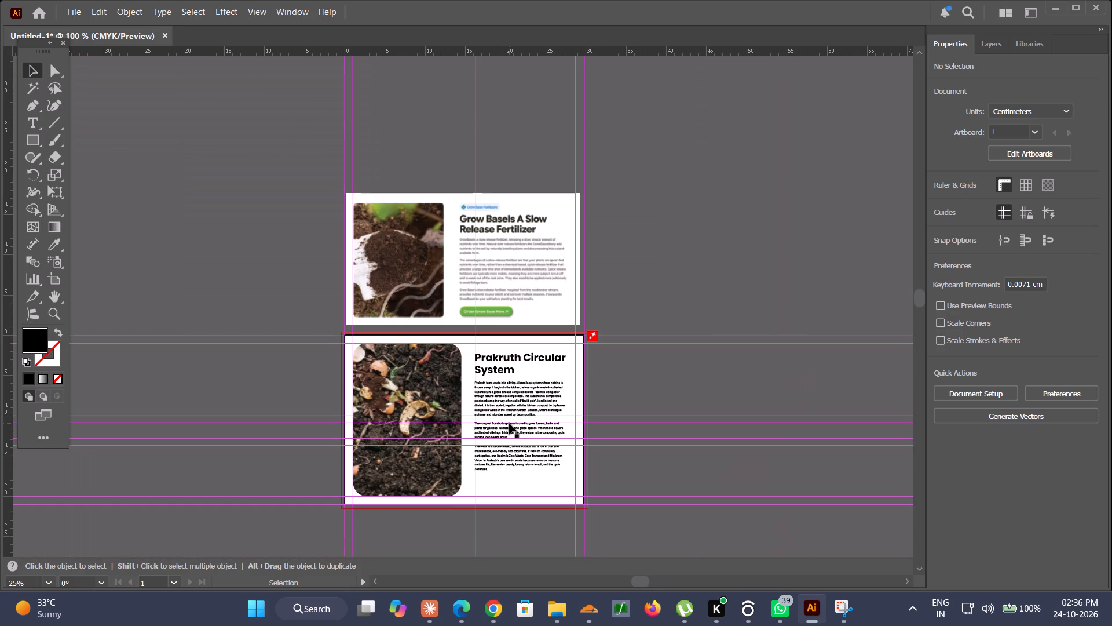
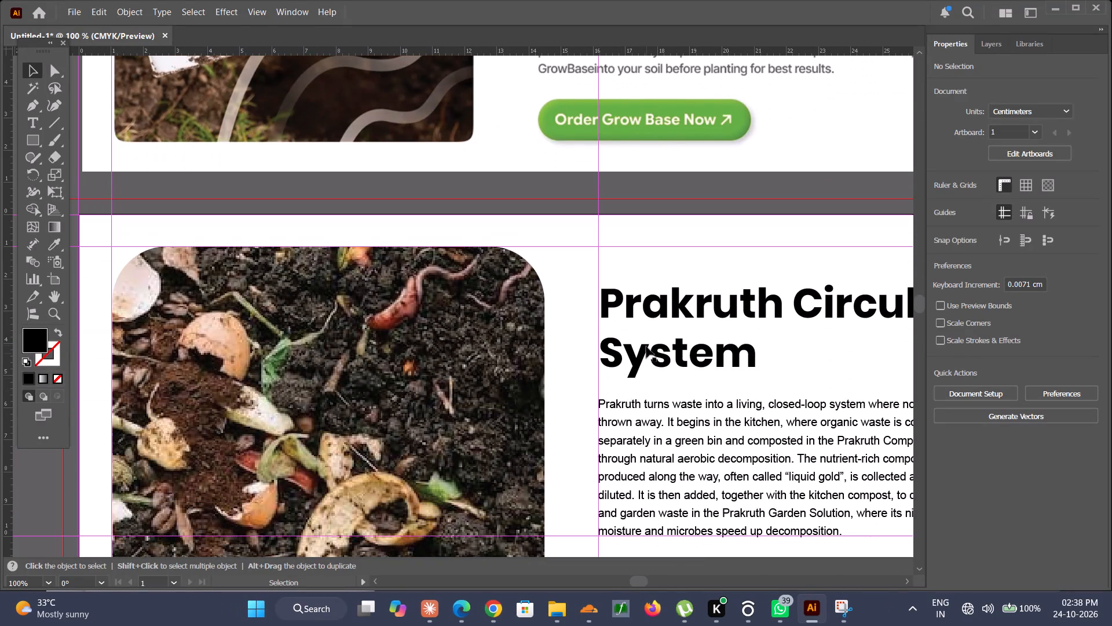
Examine the Prakruth heading's alignment with the text column guide and the overall page layout against the Grow Base reference.
alt+scroll(645, 340, up, 2)
click(615, 363)
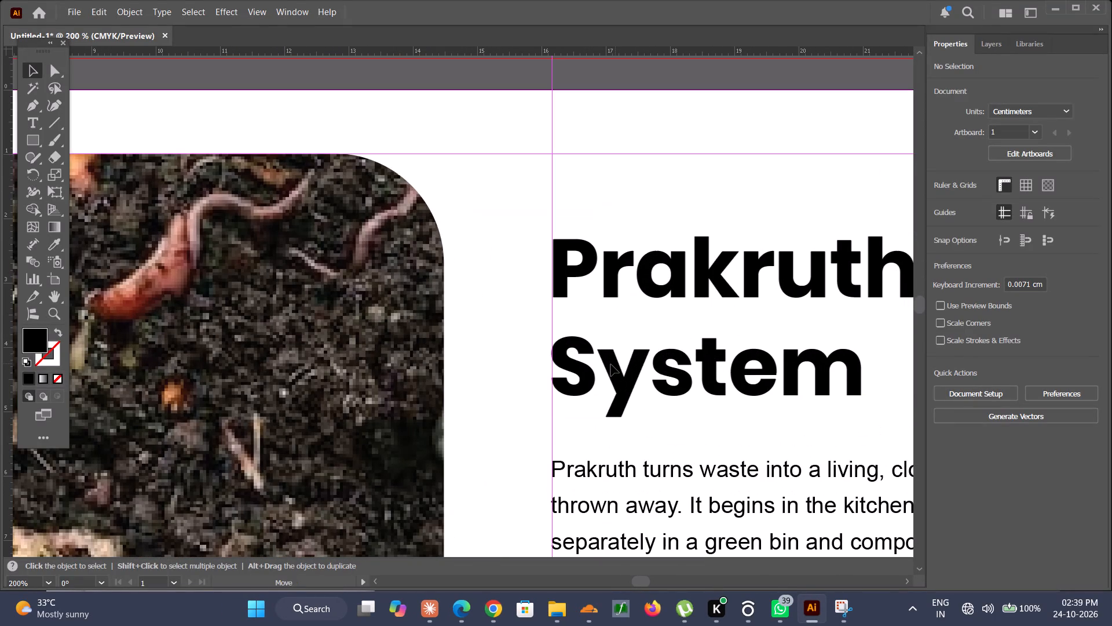
alt+scroll(574, 304, up, 3)
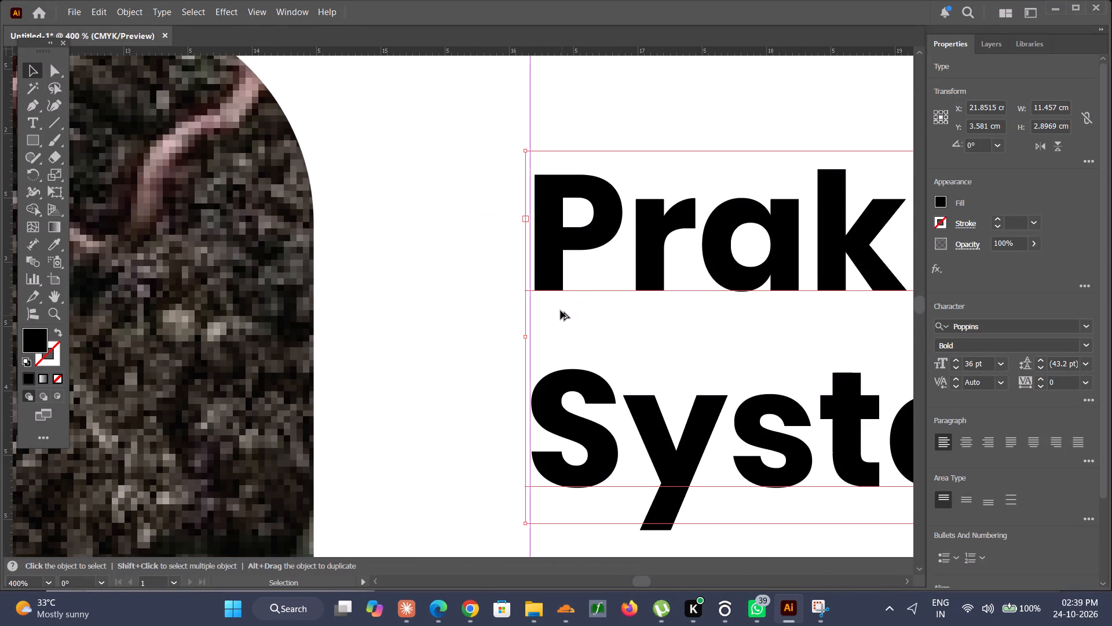
alt+scroll(560, 308, up, 1)
triple_click(536, 220)
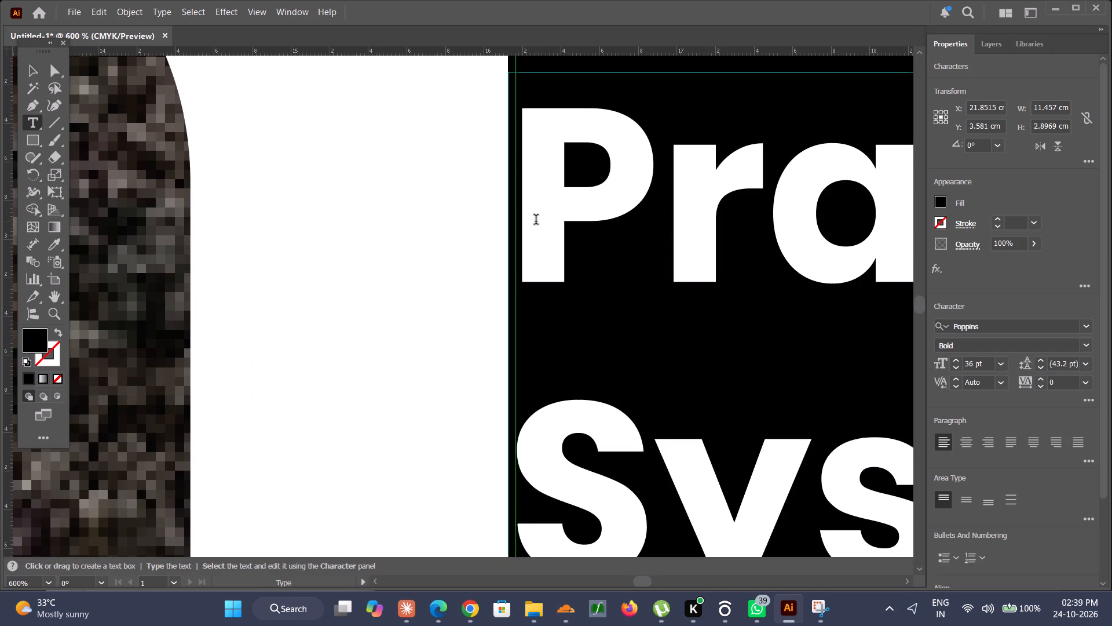
alt+scroll(536, 223, down, 3)
click(26, 75)
click(337, 112)
alt+scroll(462, 153, down, 3)
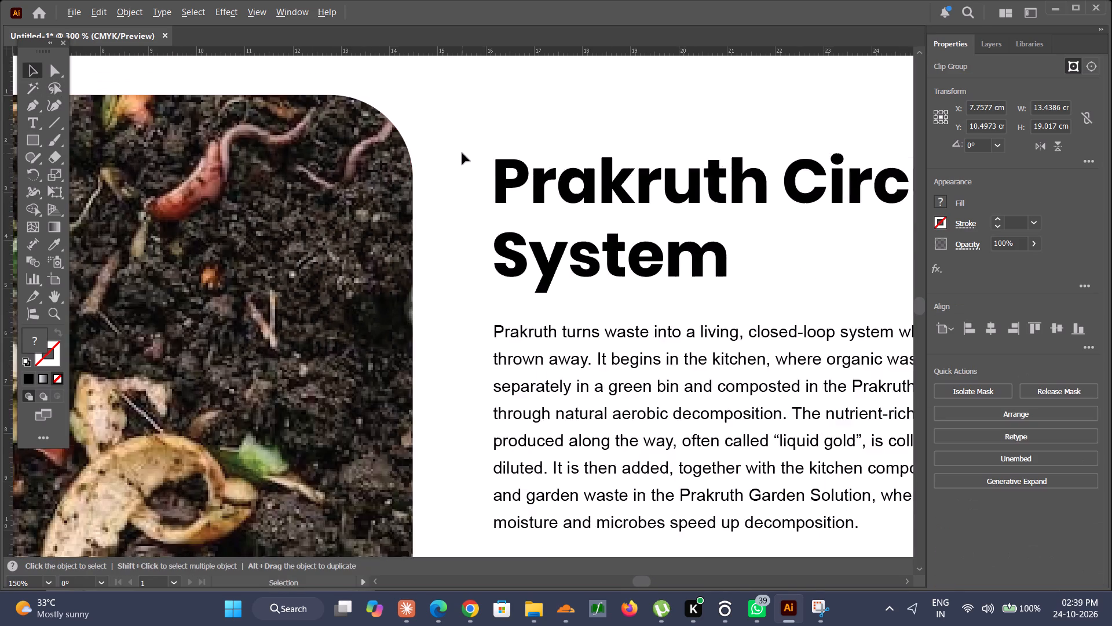
alt+scroll(462, 153, down, 3)
alt+scroll(513, 254, up, 2)
alt+scroll(566, 300, down, 2)
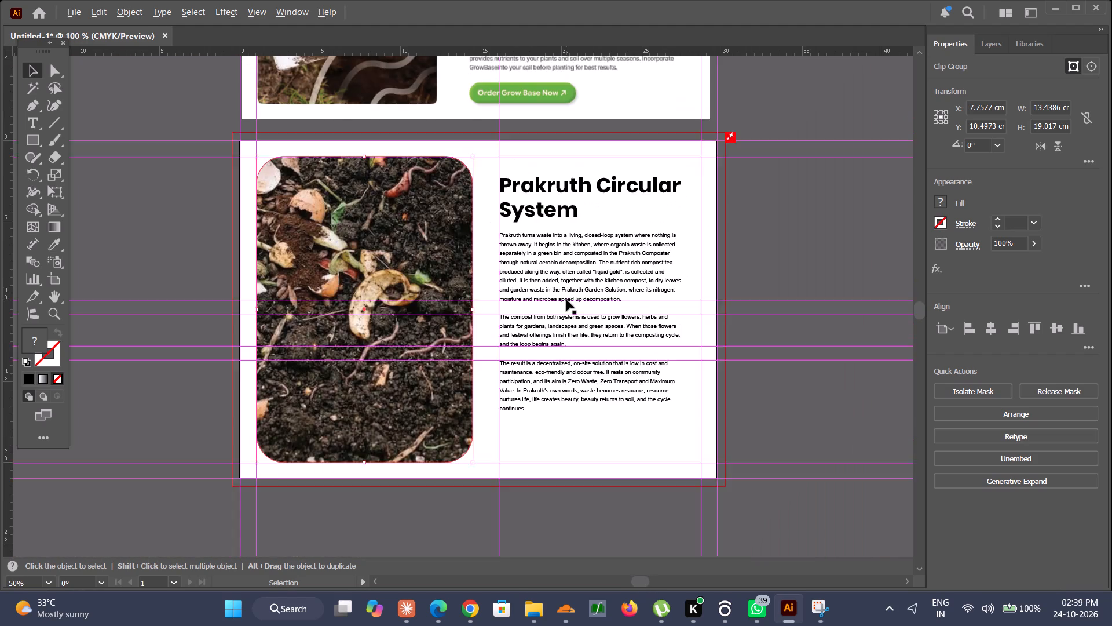
scroll(566, 300, down, 2)
alt+scroll(566, 300, down, 1)
scroll(581, 159, up, 10)
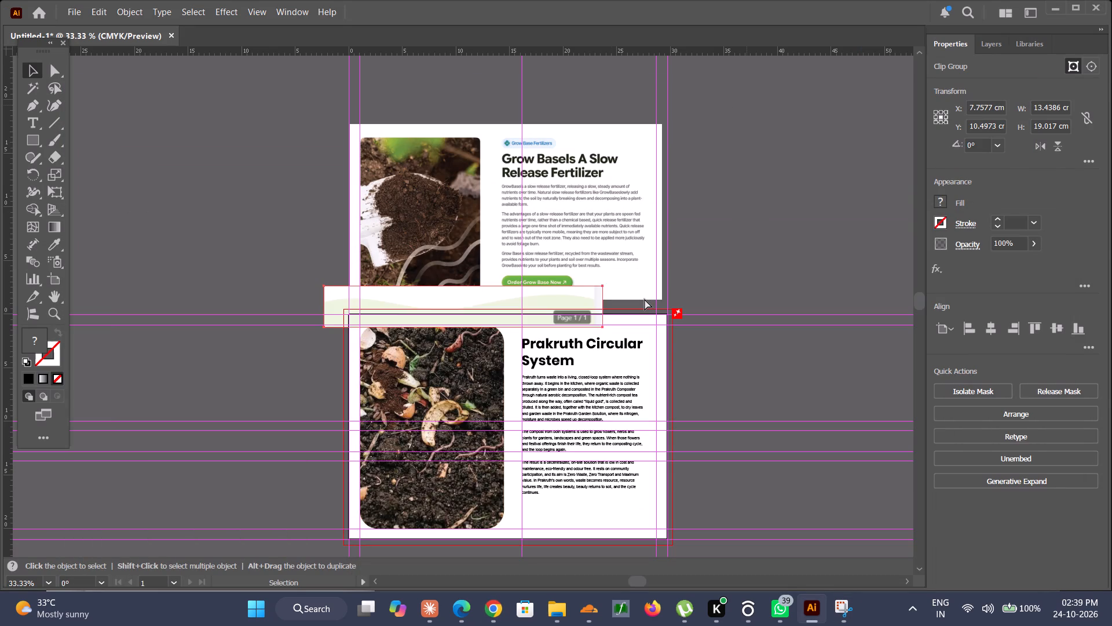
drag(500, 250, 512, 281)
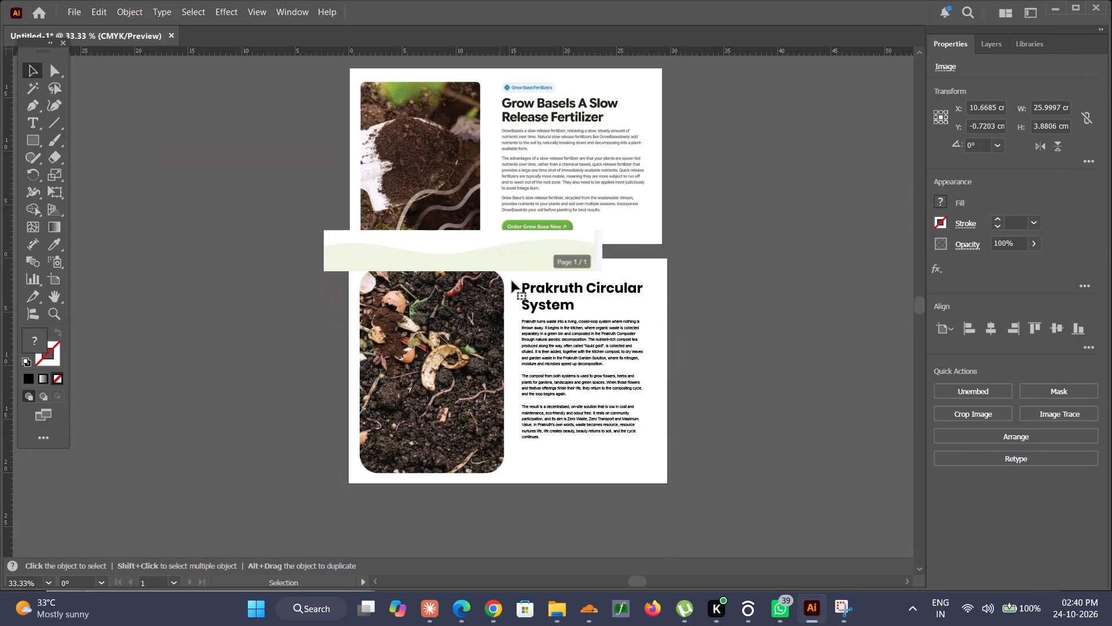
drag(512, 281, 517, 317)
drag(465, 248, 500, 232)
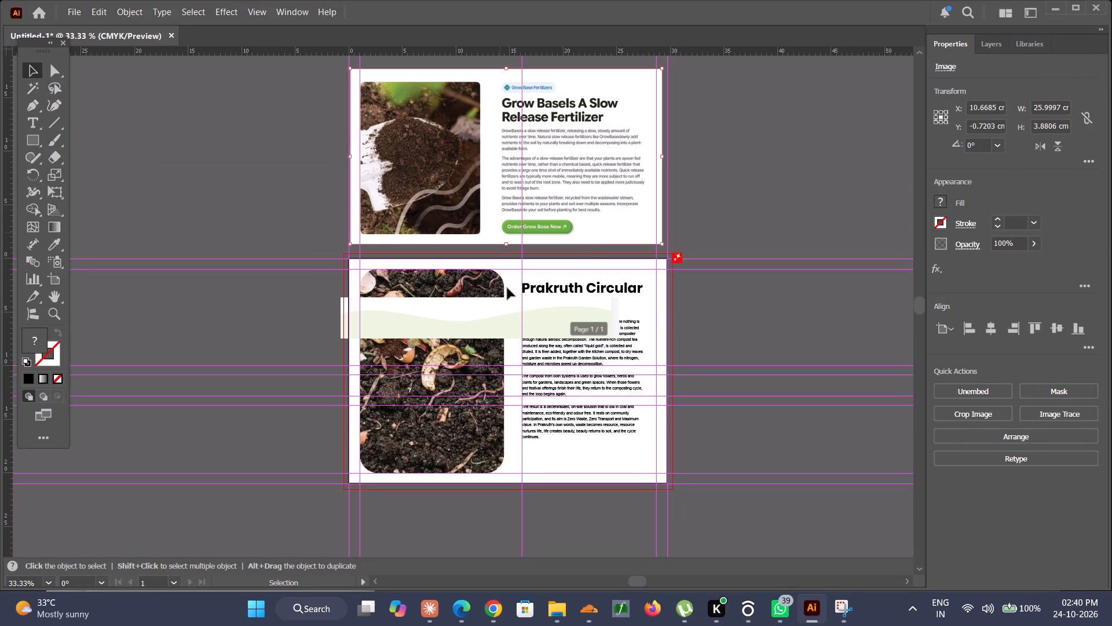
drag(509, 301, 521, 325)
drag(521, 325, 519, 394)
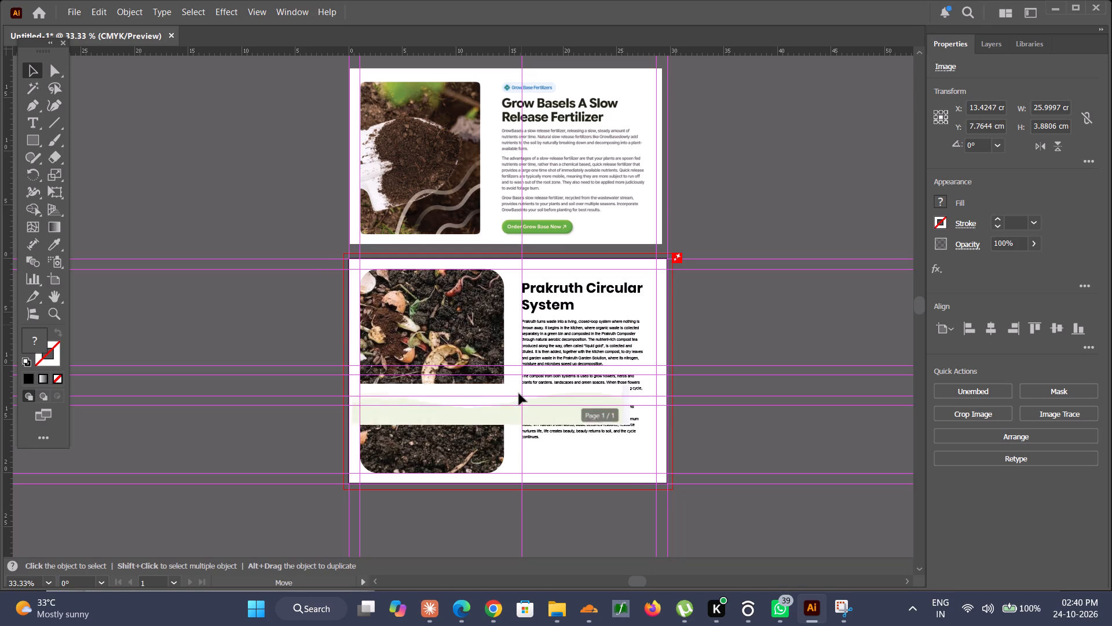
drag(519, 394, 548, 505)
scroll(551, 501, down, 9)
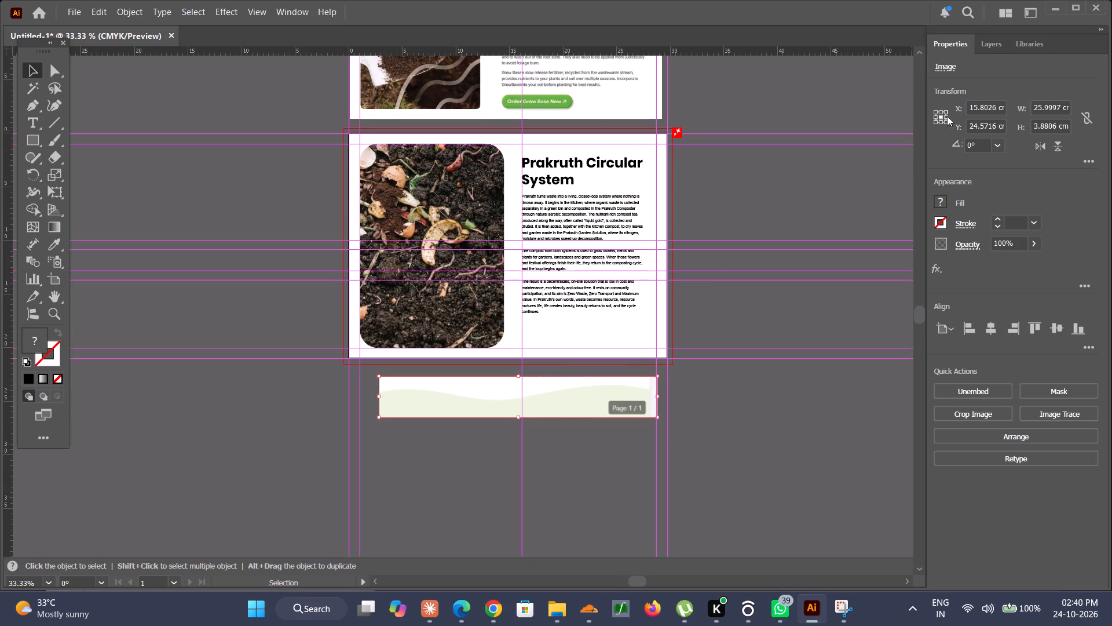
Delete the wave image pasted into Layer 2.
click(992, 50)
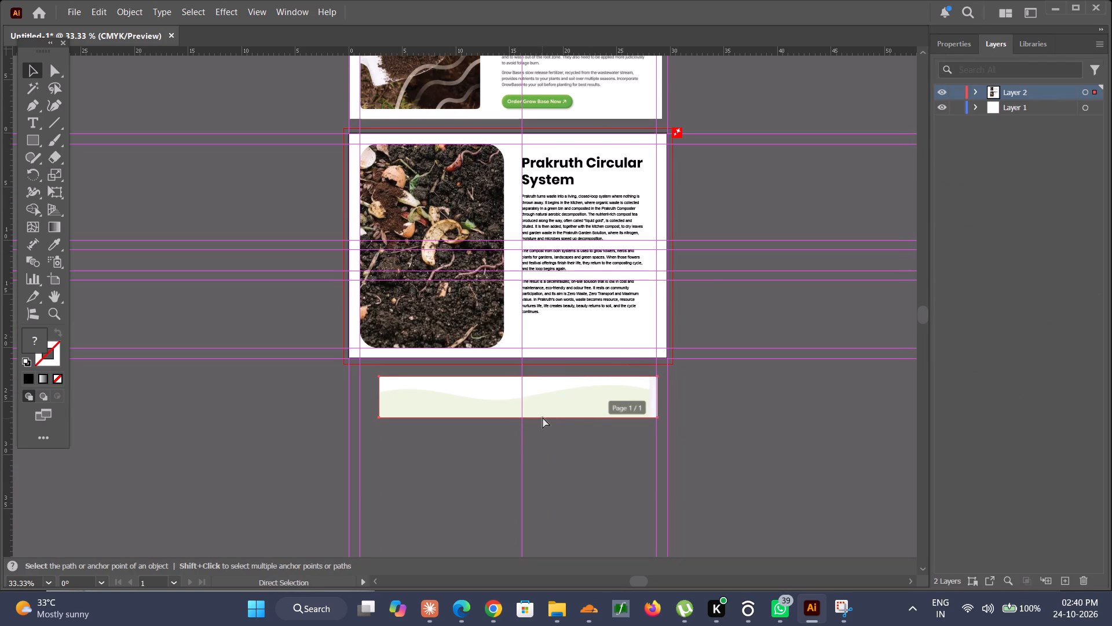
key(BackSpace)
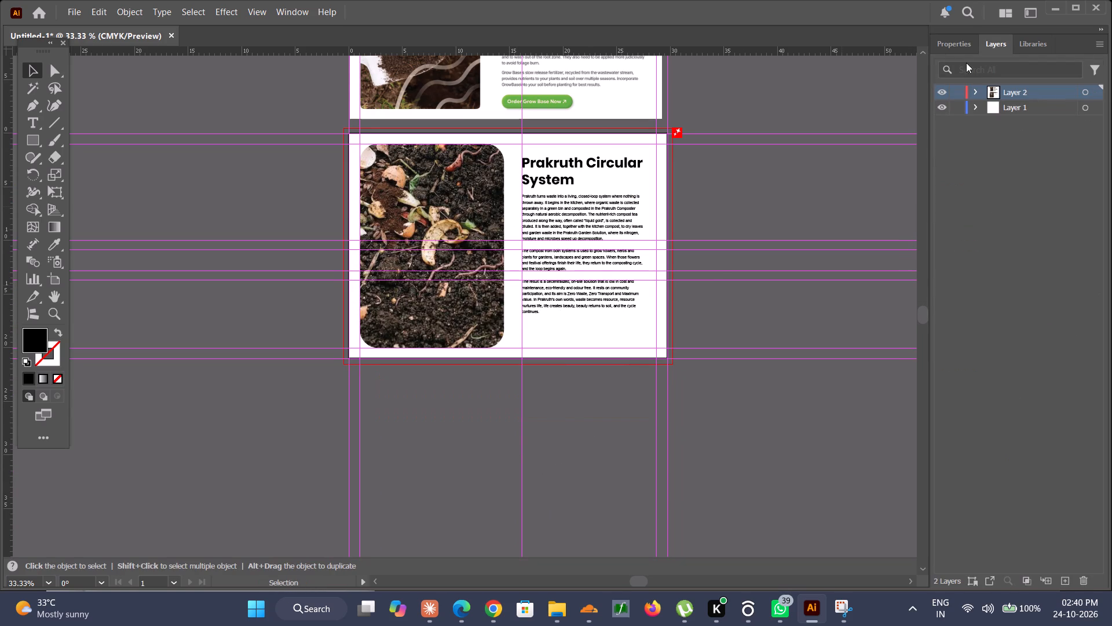
Paste the wave image into Layer 1 and position it behind the photo along the bottom of the Prakruth page.
click(1055, 110)
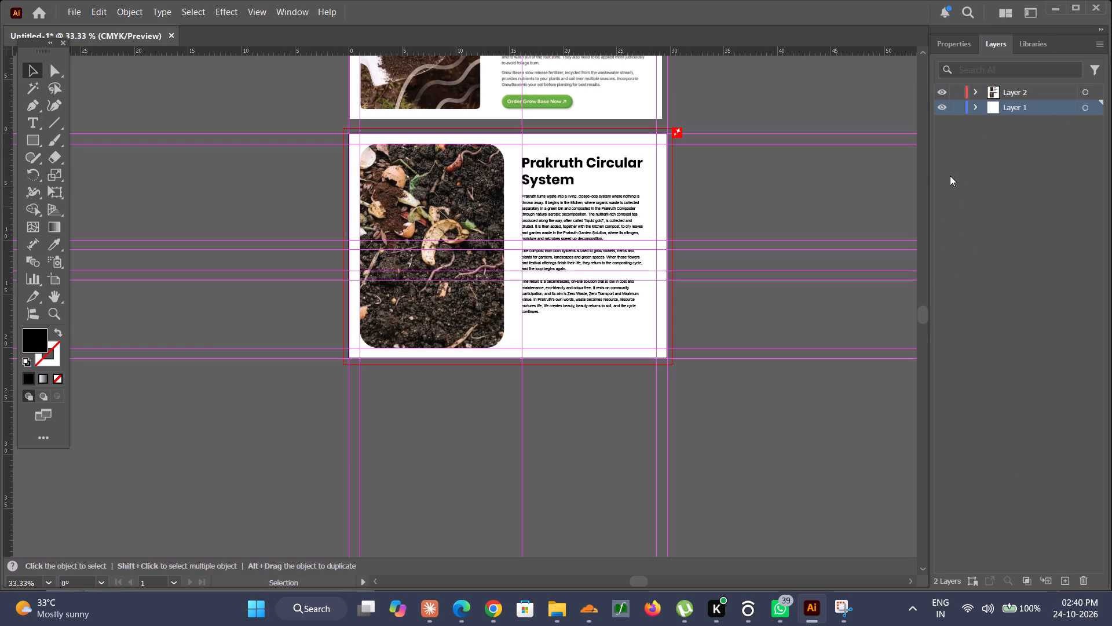
key(ctrl+v)
drag(535, 317, 559, 341)
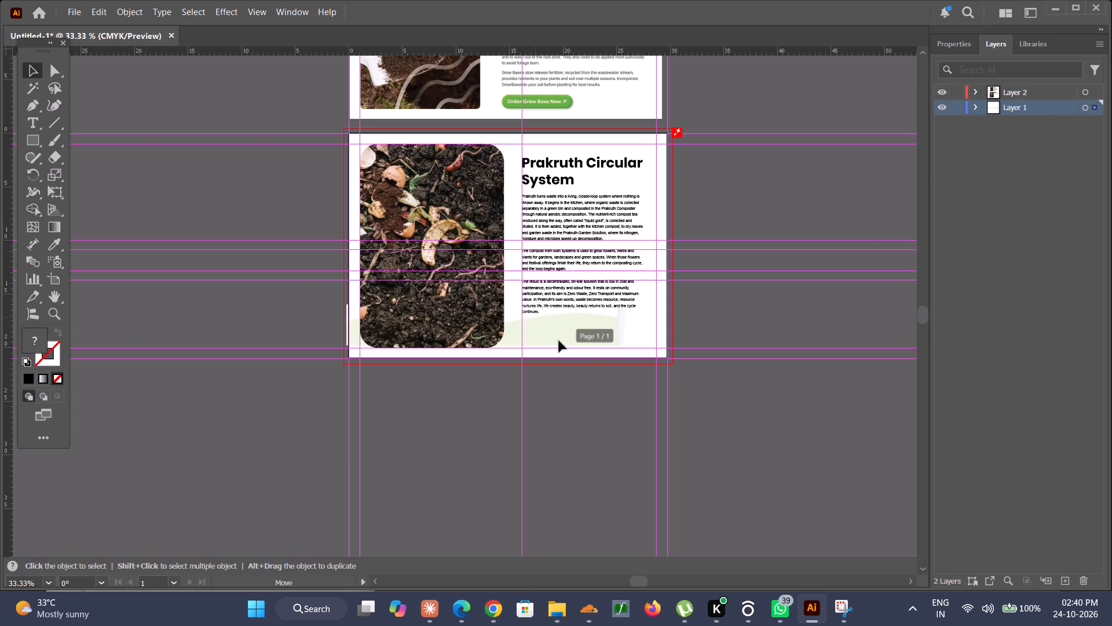
drag(559, 341, 560, 346)
Stretch the wave image past the page's right edge, down to its bottom edge and out to its left edge.
alt+scroll(638, 336, up, 2)
drag(621, 336, 714, 351)
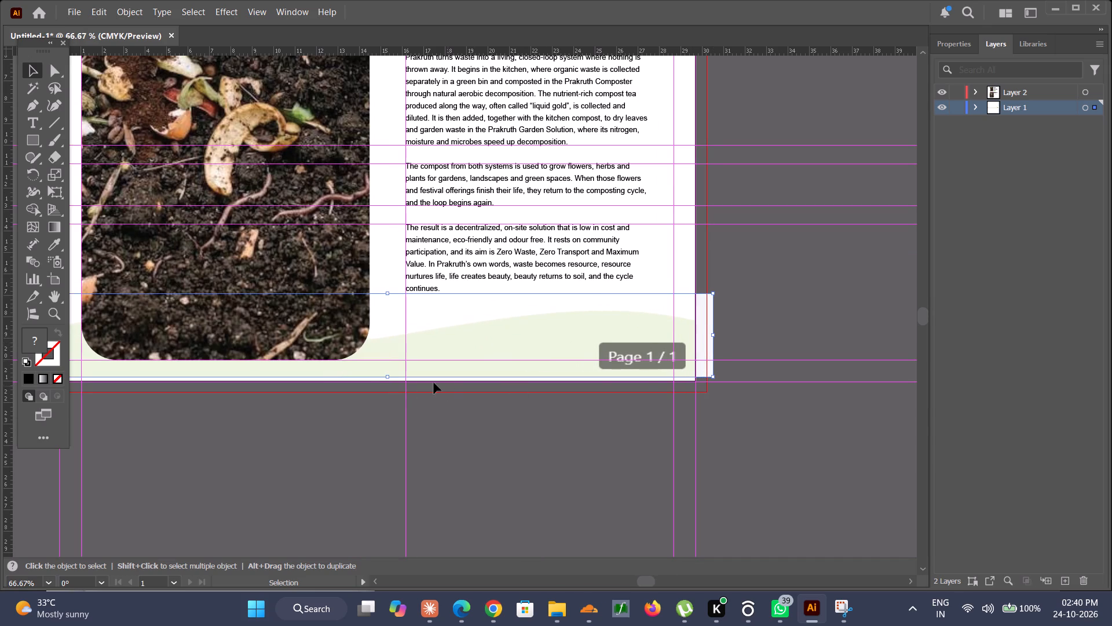
drag(389, 375, 389, 382)
alt+scroll(397, 381, down, 1)
alt+scroll(144, 350, up, 4)
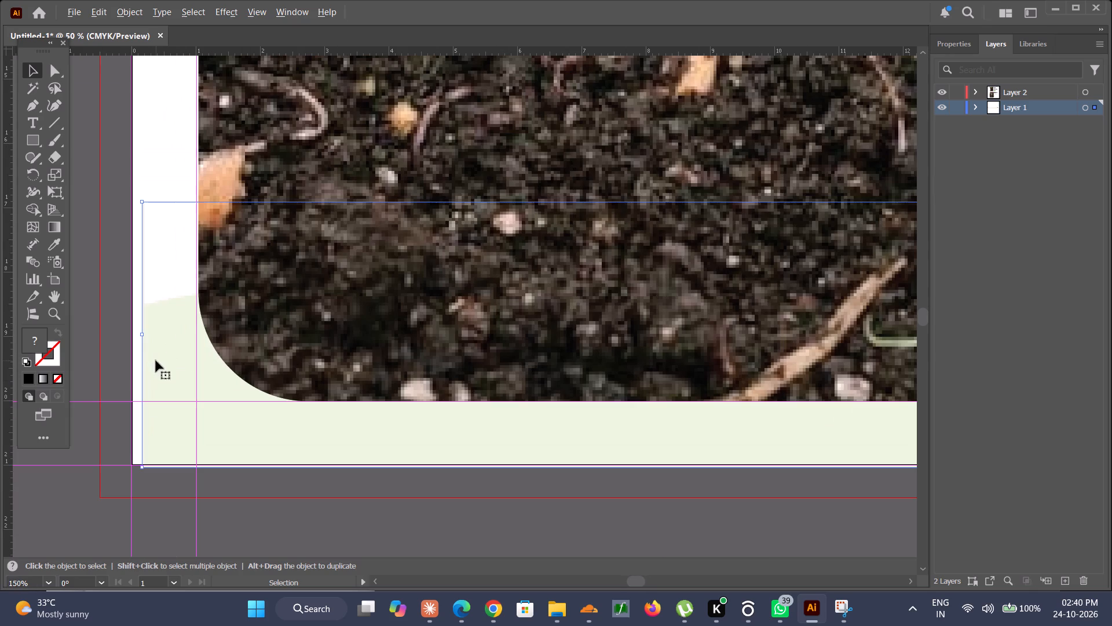
drag(141, 333, 133, 331)
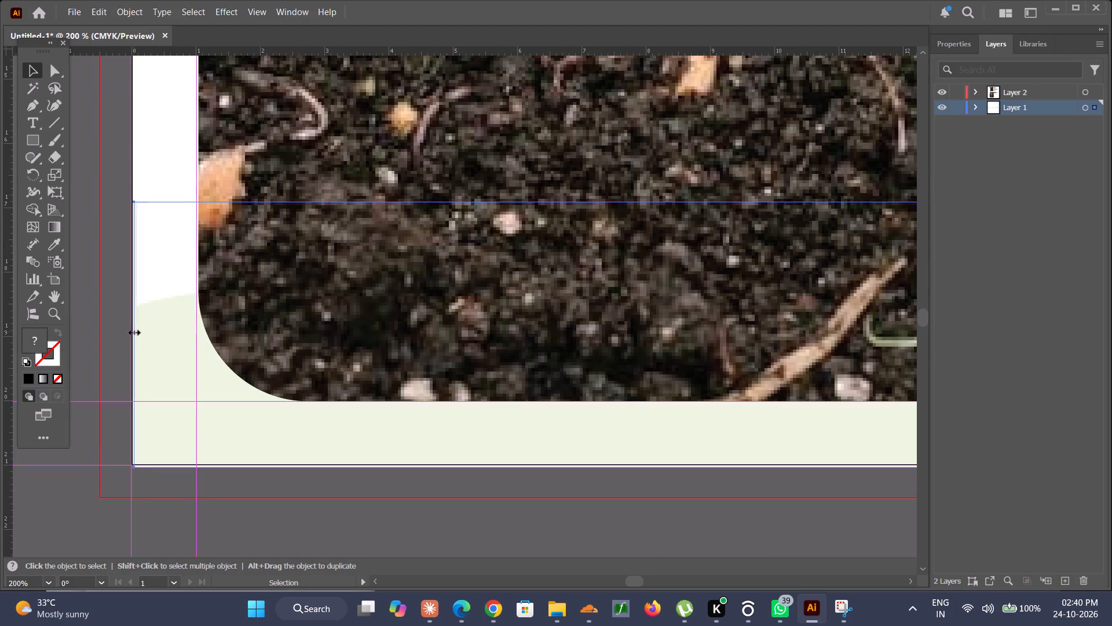
drag(133, 331, 131, 330)
Move the stretched wave image off the artboard to just below the Prakruth page.
alt+scroll(314, 352, down, 7)
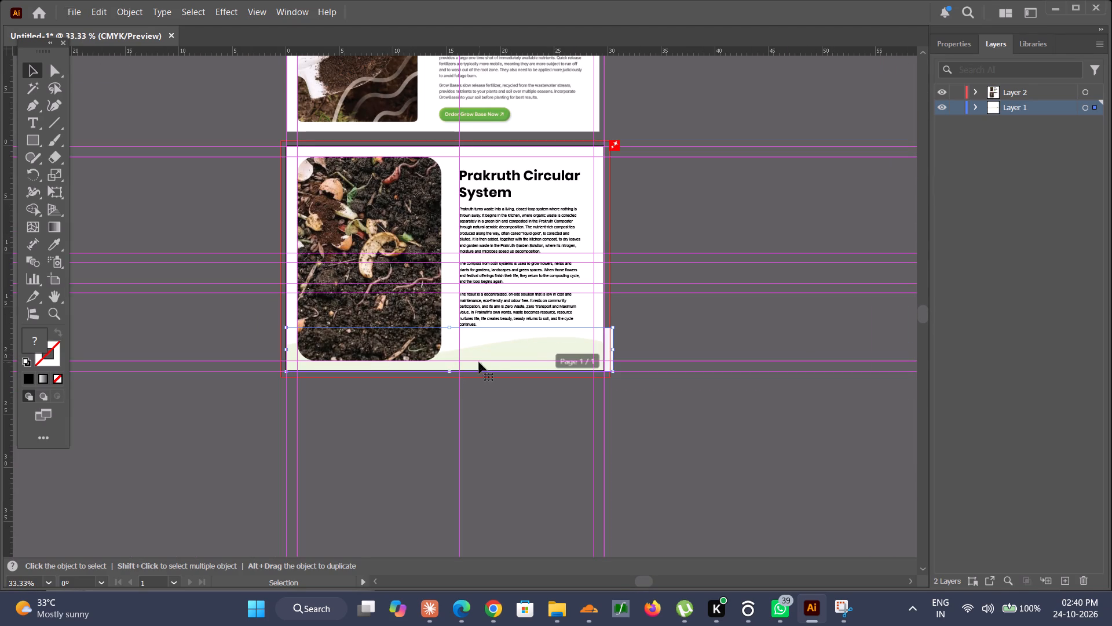
scroll(495, 362, up, 3)
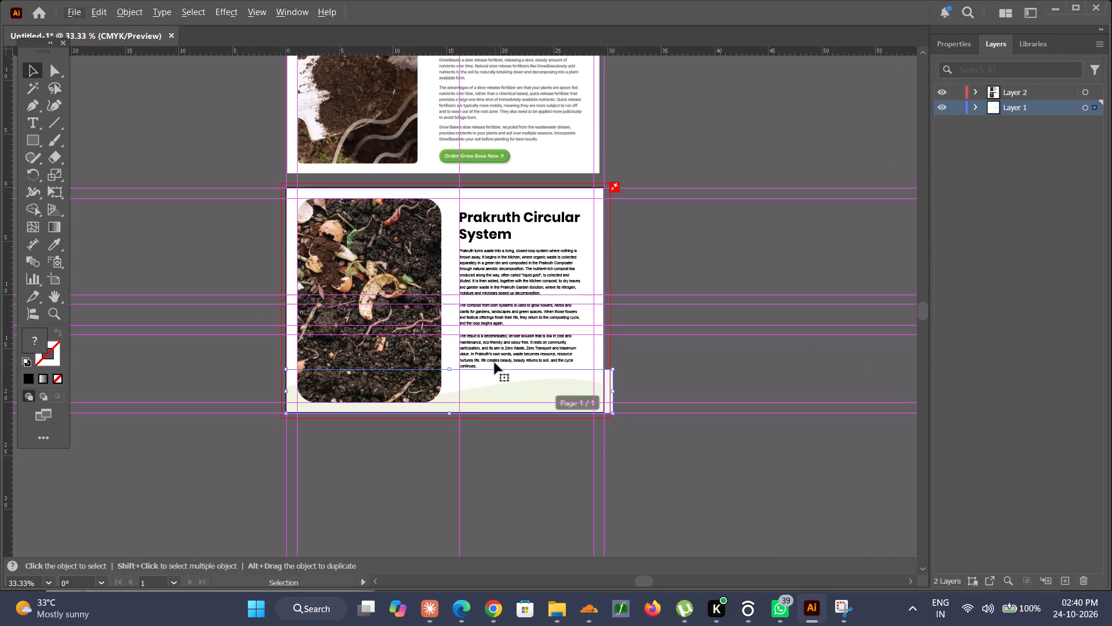
drag(500, 394, 525, 478)
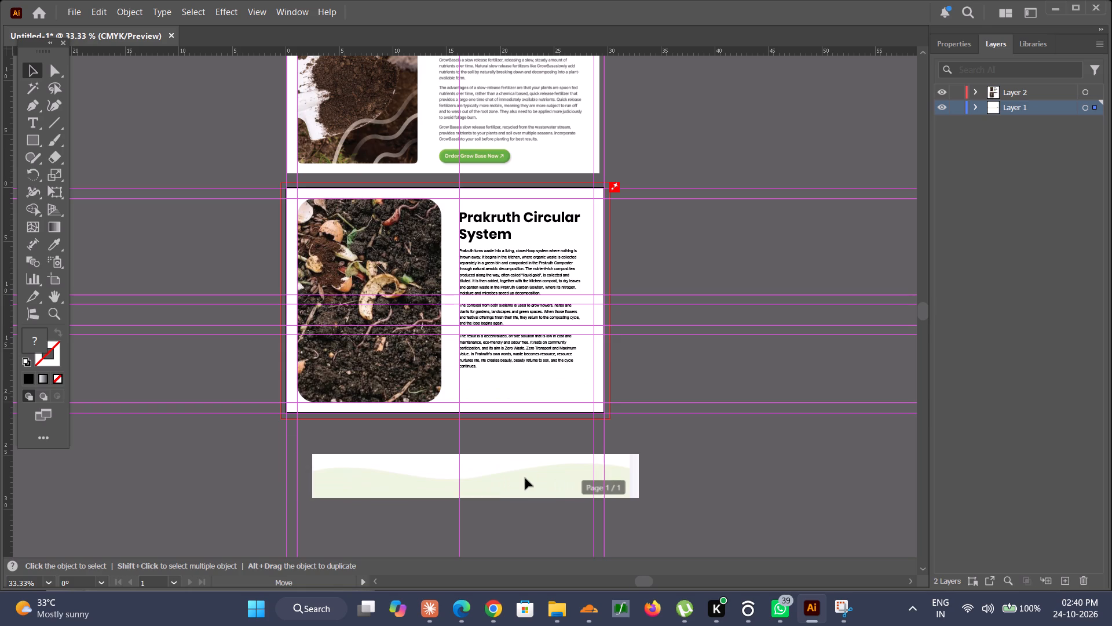
Align the wave image's left edge with the page's left edge guide, just below the Prakruth page.
drag(525, 478, 500, 482)
click(720, 397)
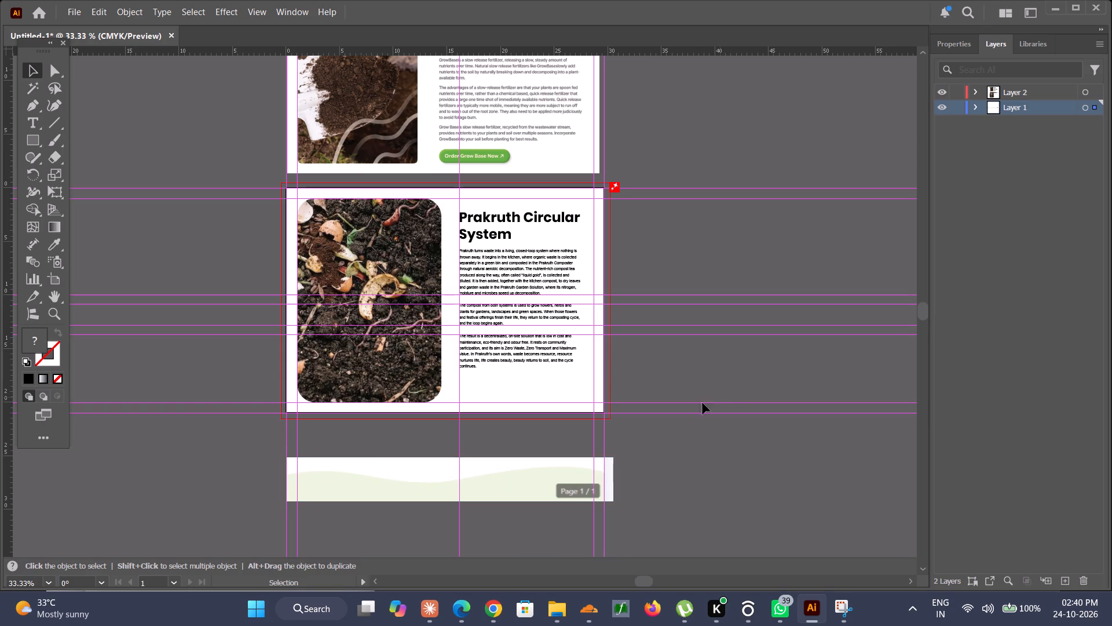
Lock Layer 1 and make Layer 2 the active layer for tracing the wave.
alt+scroll(302, 504, up, 3)
key(p)
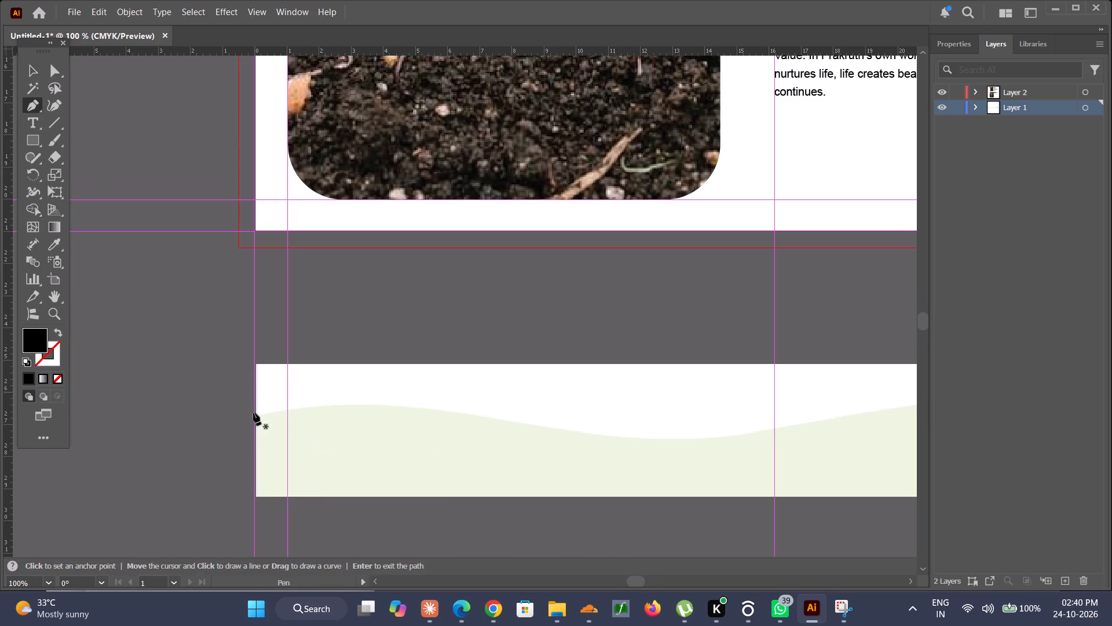
alt+scroll(254, 423, up, 3)
click(953, 115)
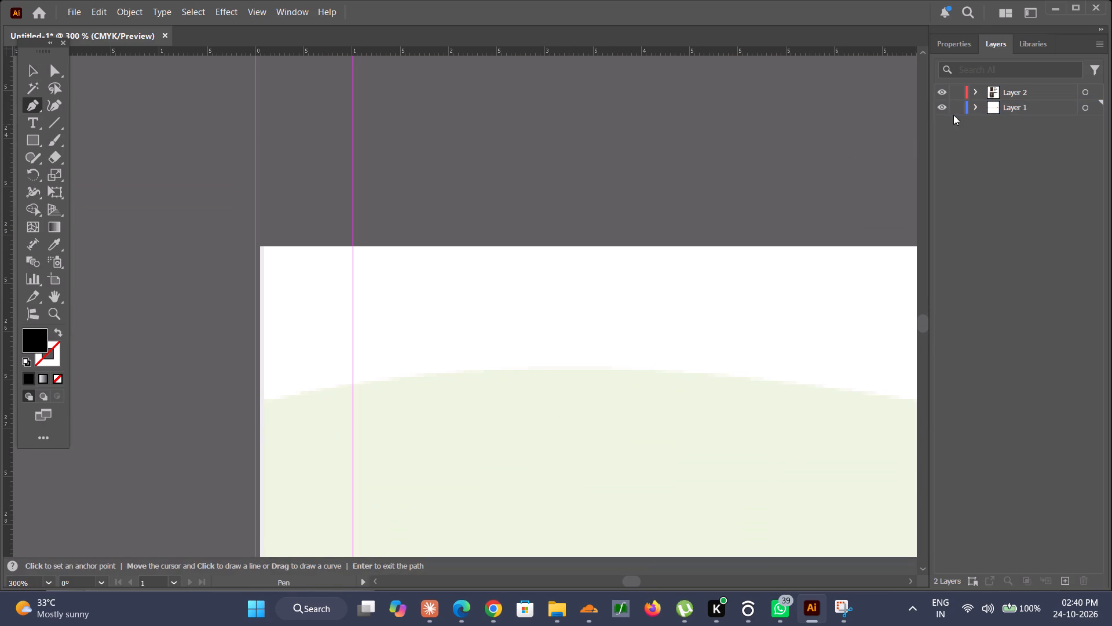
click(956, 104)
click(1029, 91)
Start tracing the wave with the Pen tool in Layer 2, from its left edge over the first crest.
key(p)
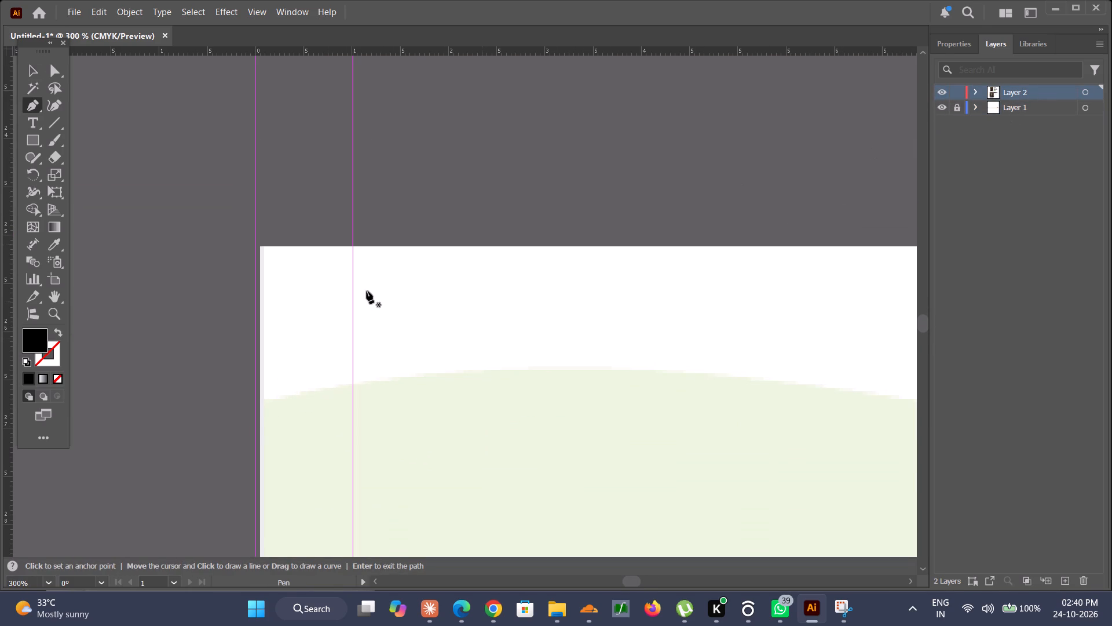
click(261, 401)
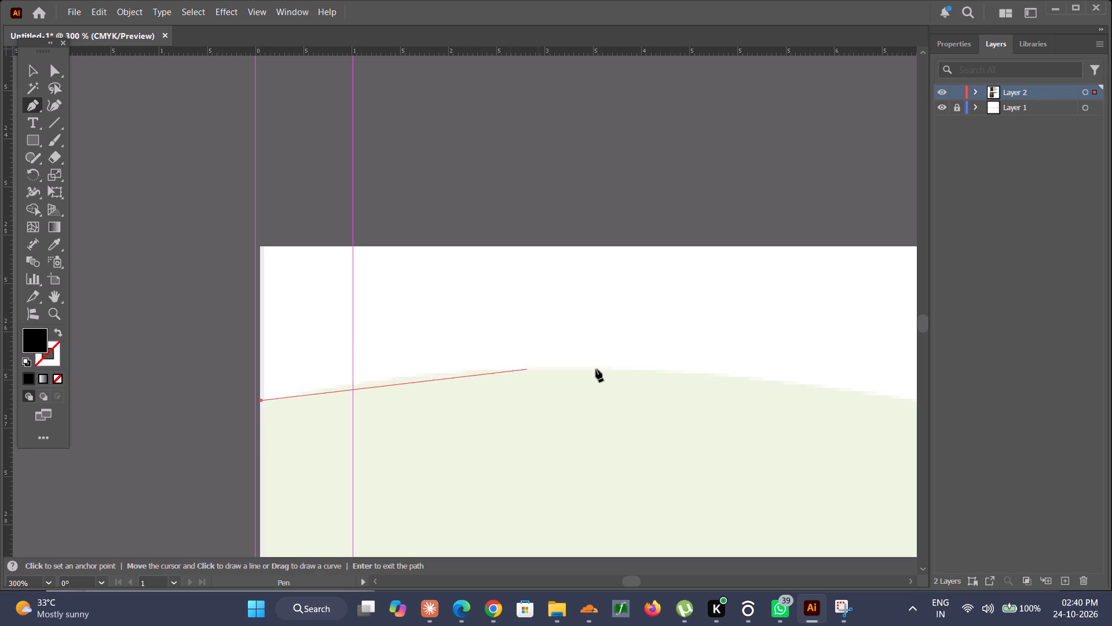
drag(644, 369, 803, 378)
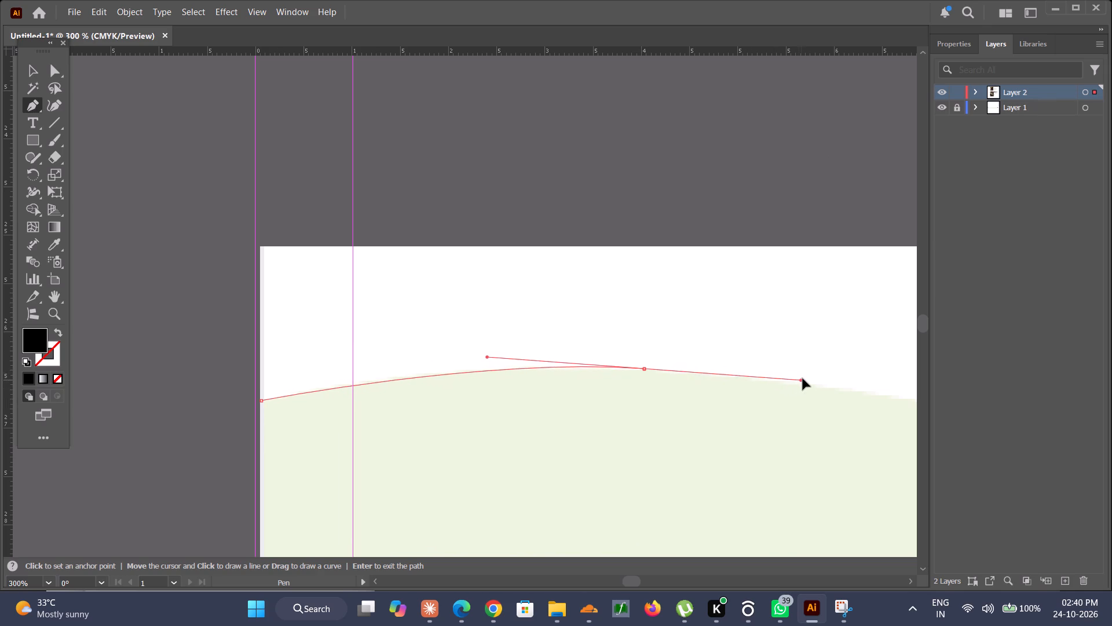
drag(803, 378, 803, 378)
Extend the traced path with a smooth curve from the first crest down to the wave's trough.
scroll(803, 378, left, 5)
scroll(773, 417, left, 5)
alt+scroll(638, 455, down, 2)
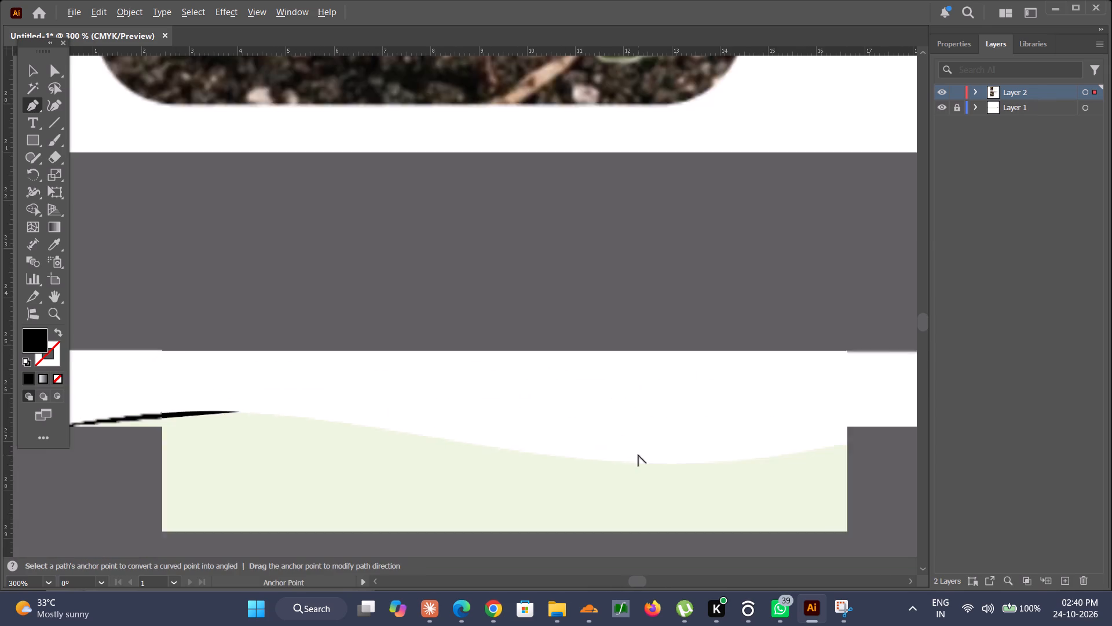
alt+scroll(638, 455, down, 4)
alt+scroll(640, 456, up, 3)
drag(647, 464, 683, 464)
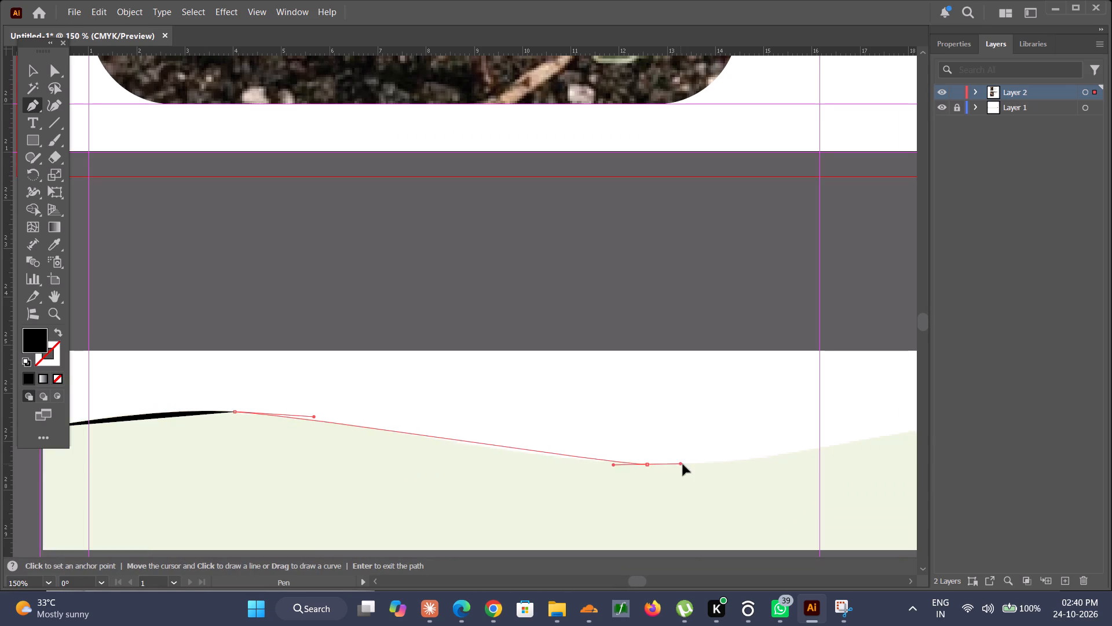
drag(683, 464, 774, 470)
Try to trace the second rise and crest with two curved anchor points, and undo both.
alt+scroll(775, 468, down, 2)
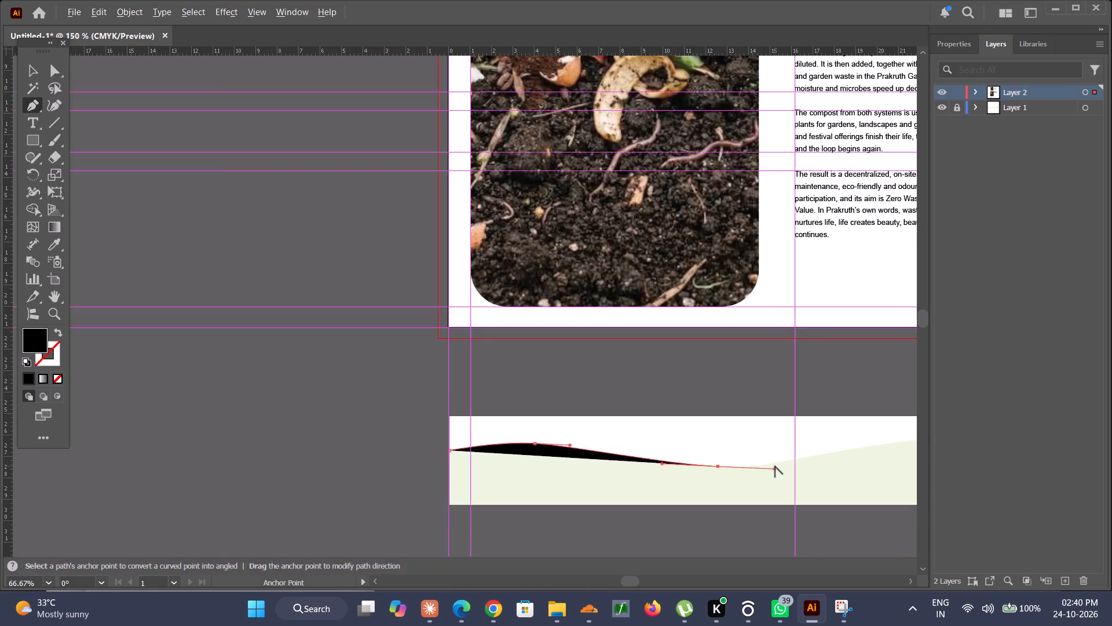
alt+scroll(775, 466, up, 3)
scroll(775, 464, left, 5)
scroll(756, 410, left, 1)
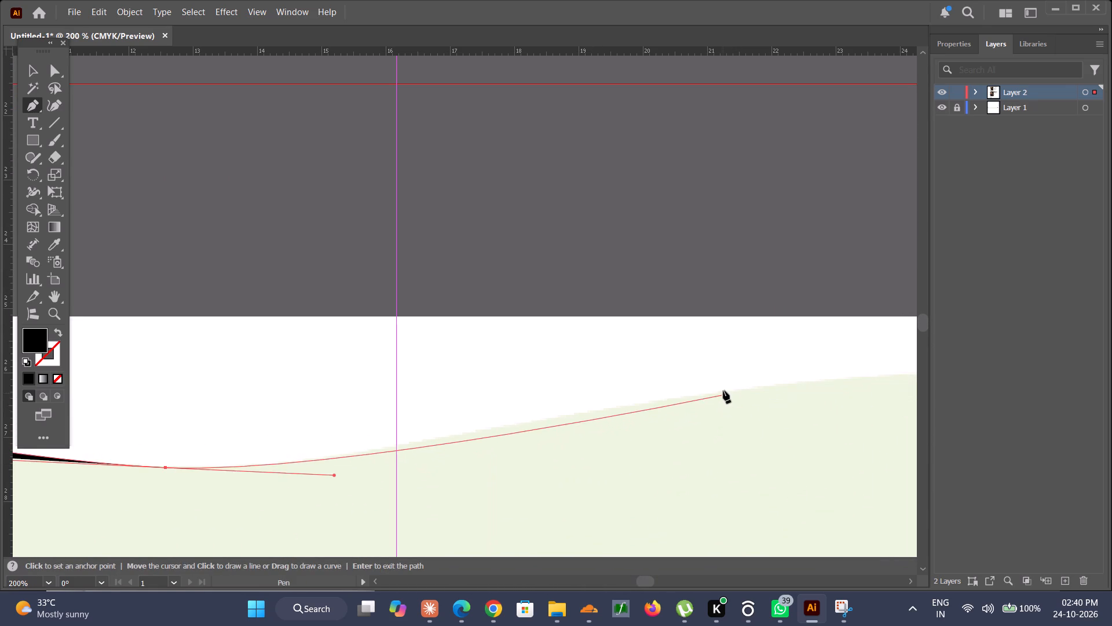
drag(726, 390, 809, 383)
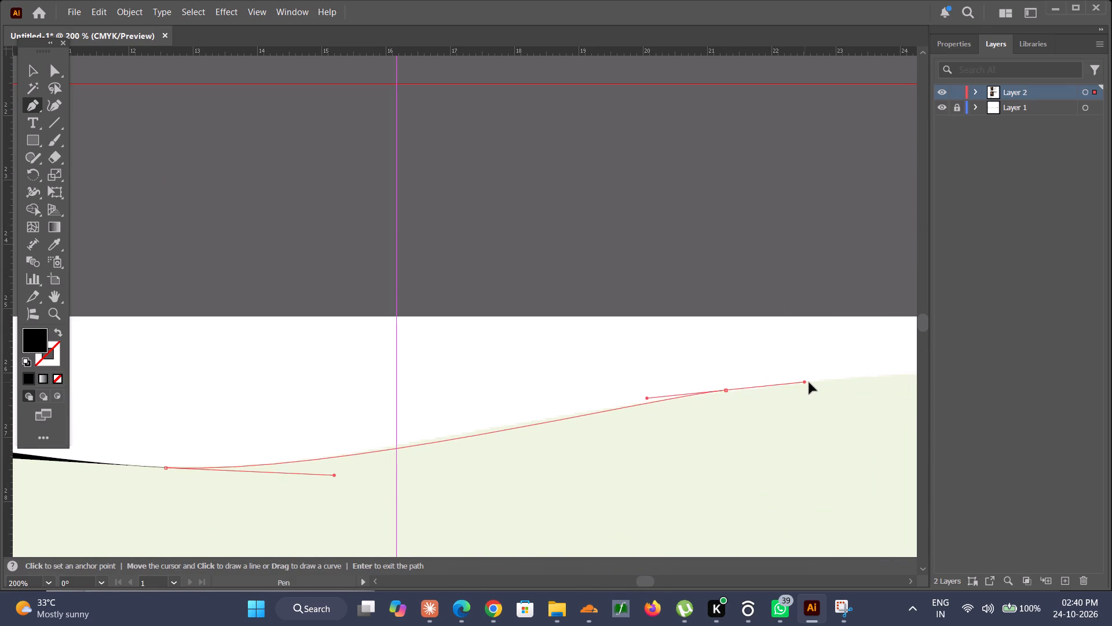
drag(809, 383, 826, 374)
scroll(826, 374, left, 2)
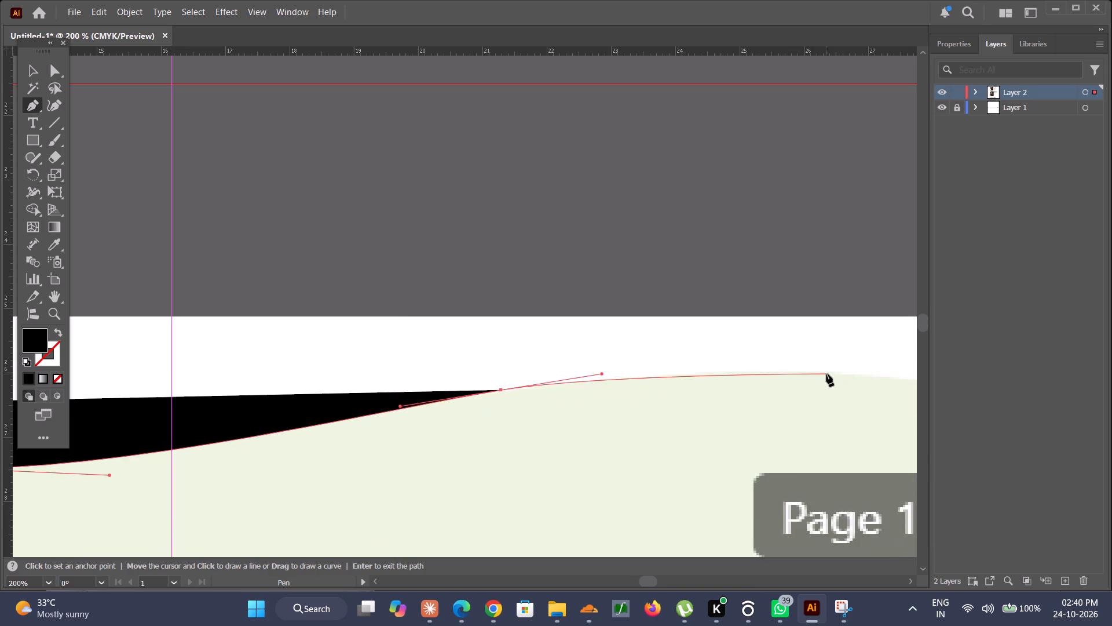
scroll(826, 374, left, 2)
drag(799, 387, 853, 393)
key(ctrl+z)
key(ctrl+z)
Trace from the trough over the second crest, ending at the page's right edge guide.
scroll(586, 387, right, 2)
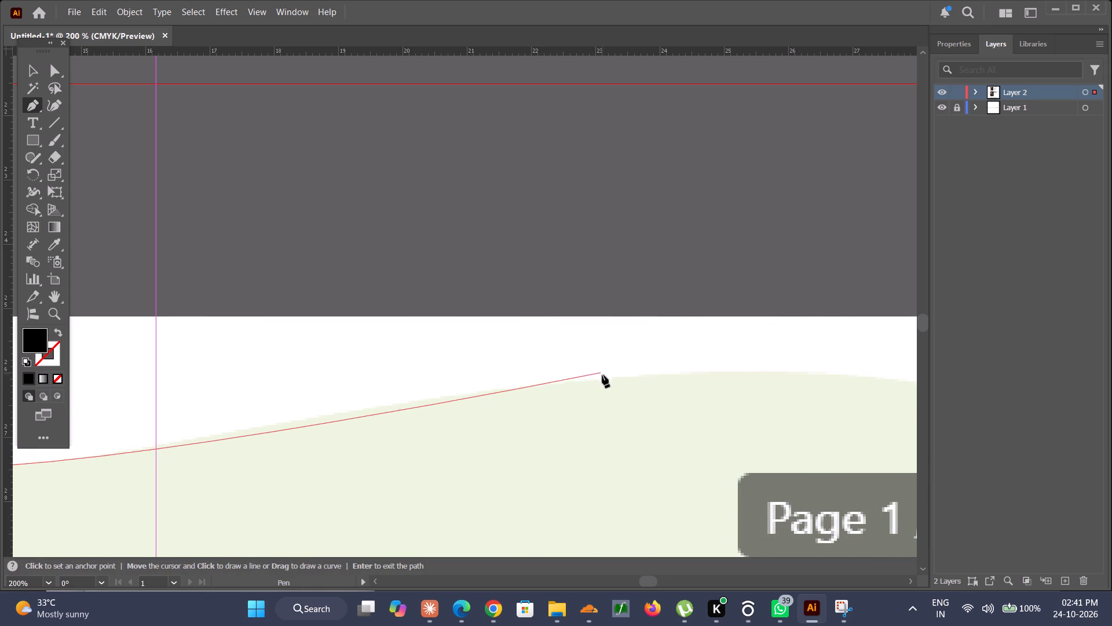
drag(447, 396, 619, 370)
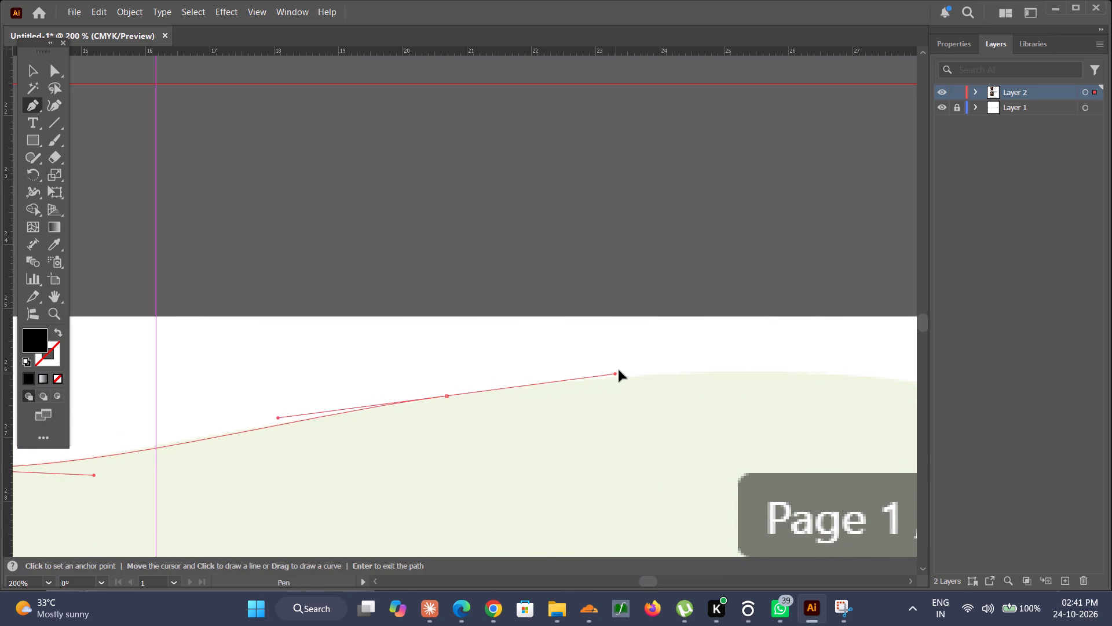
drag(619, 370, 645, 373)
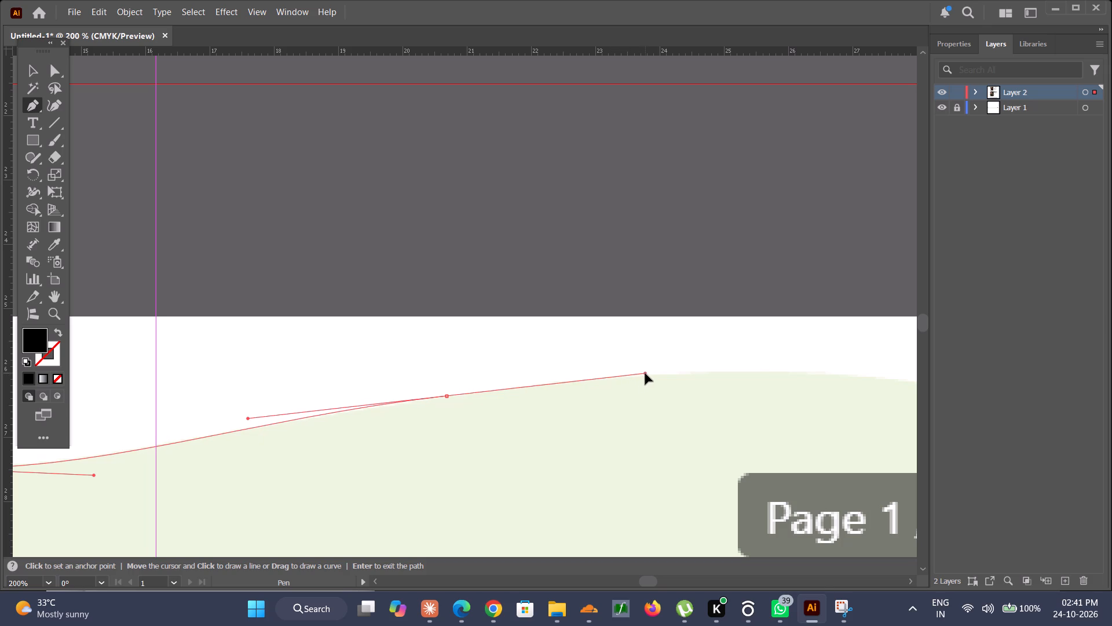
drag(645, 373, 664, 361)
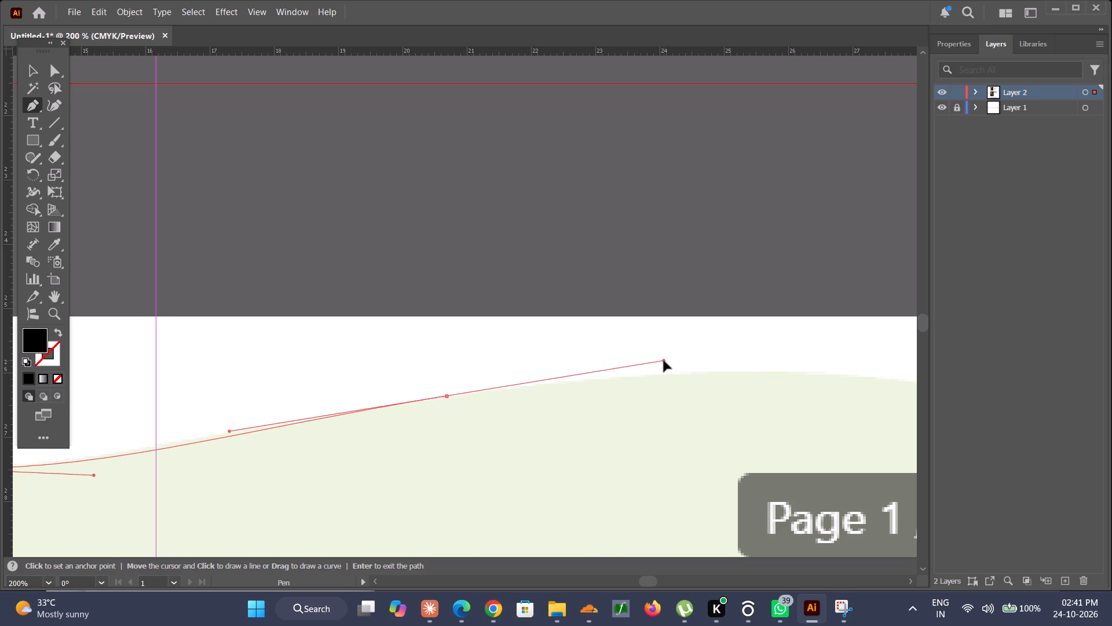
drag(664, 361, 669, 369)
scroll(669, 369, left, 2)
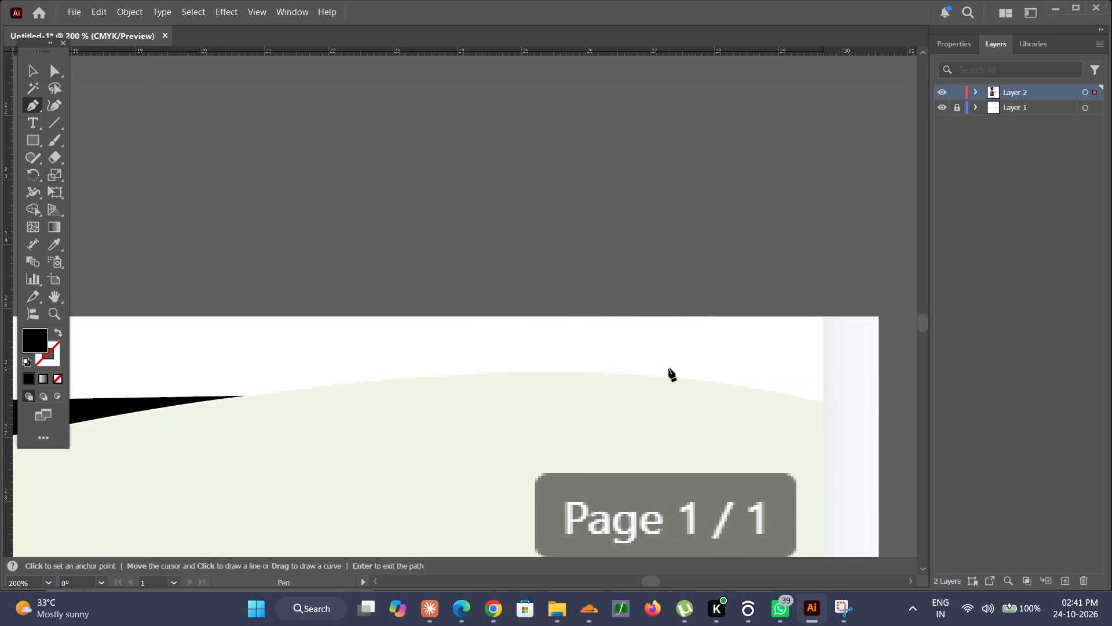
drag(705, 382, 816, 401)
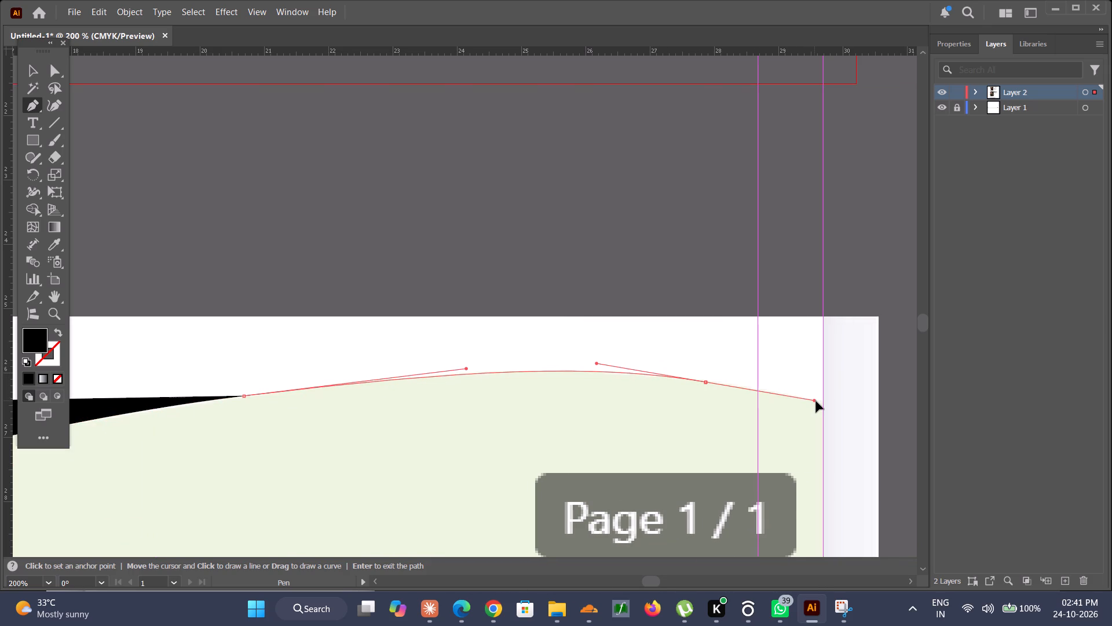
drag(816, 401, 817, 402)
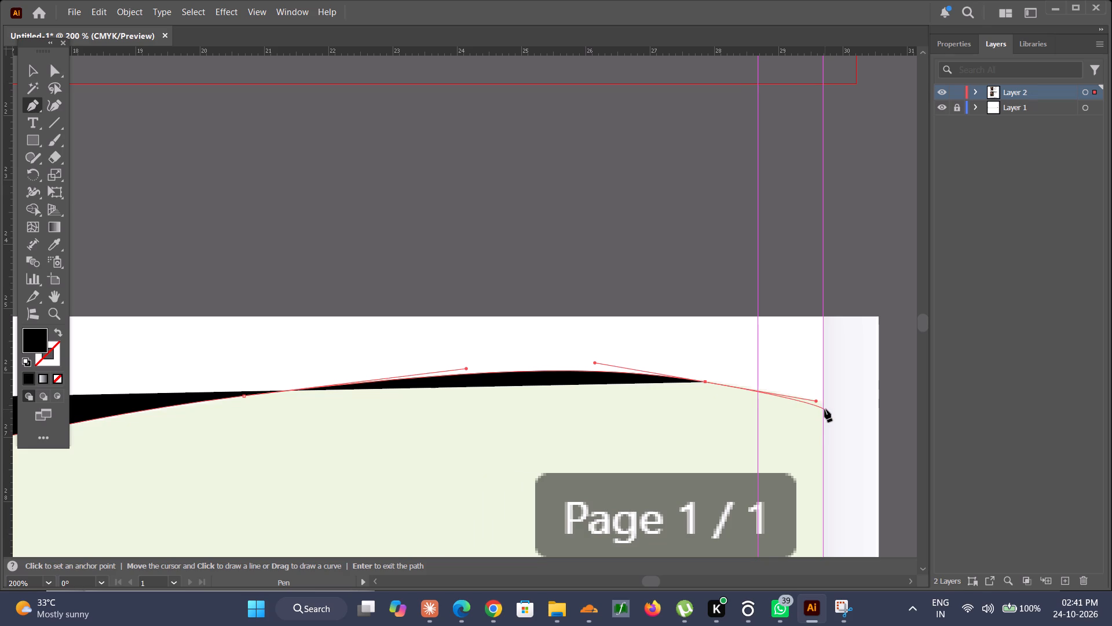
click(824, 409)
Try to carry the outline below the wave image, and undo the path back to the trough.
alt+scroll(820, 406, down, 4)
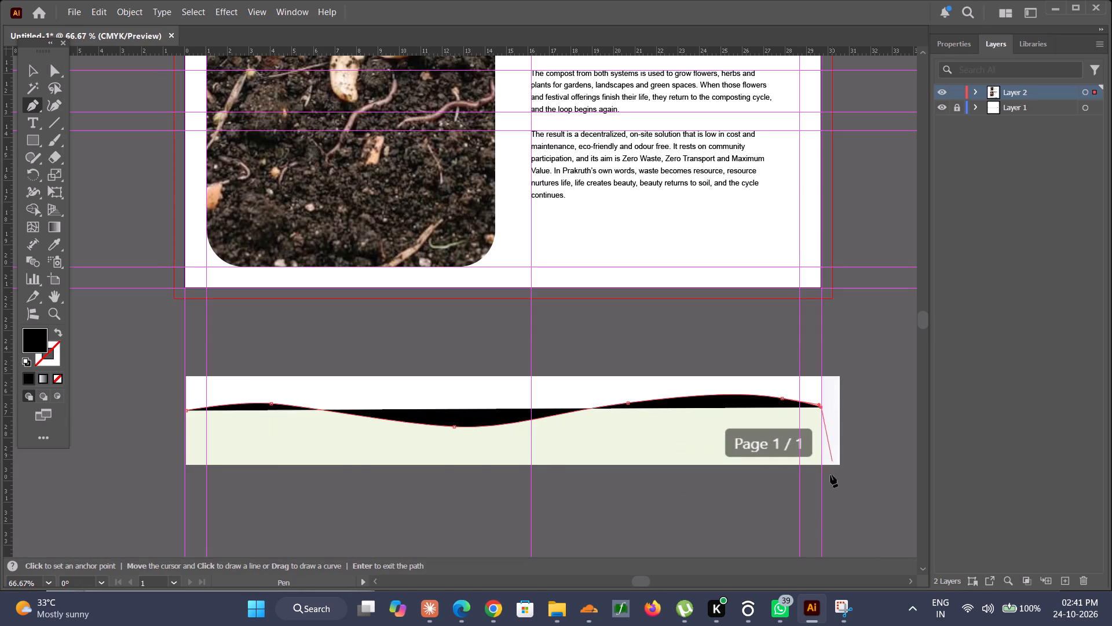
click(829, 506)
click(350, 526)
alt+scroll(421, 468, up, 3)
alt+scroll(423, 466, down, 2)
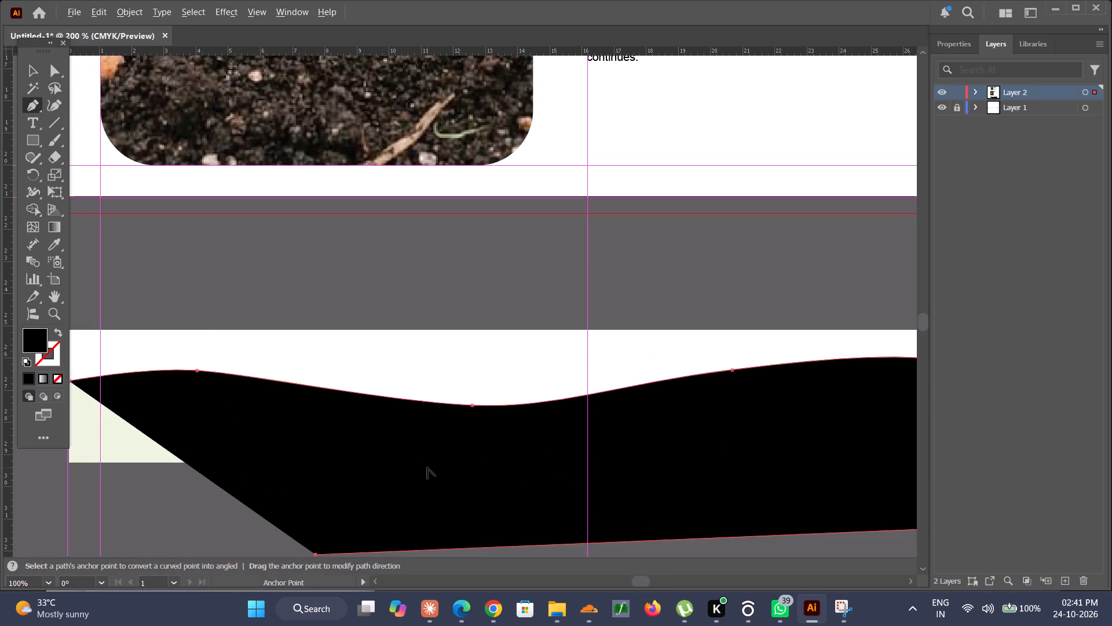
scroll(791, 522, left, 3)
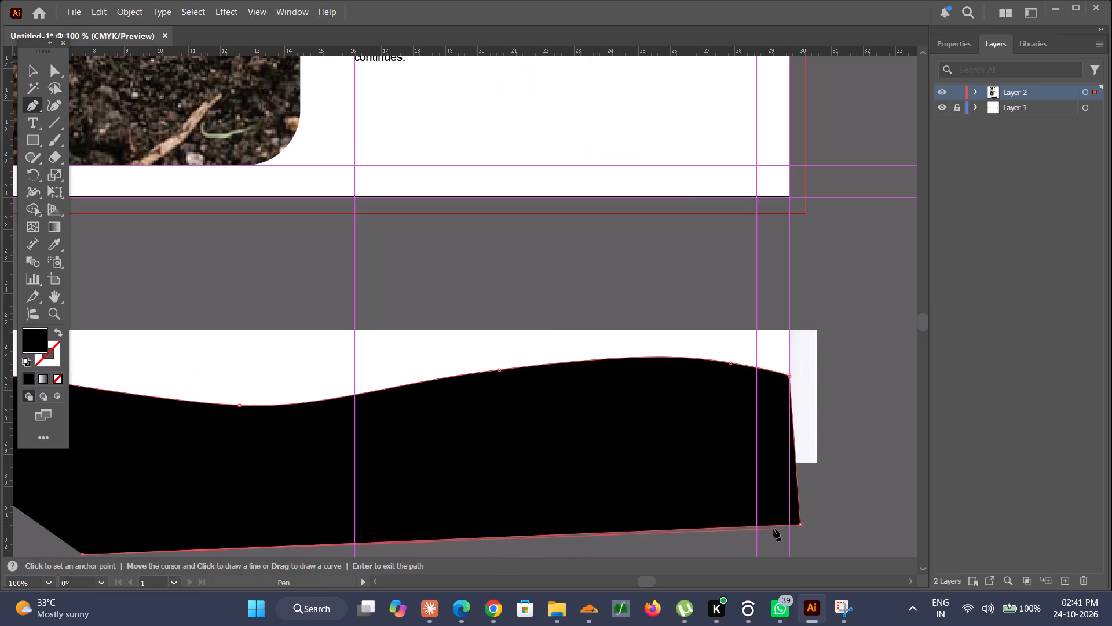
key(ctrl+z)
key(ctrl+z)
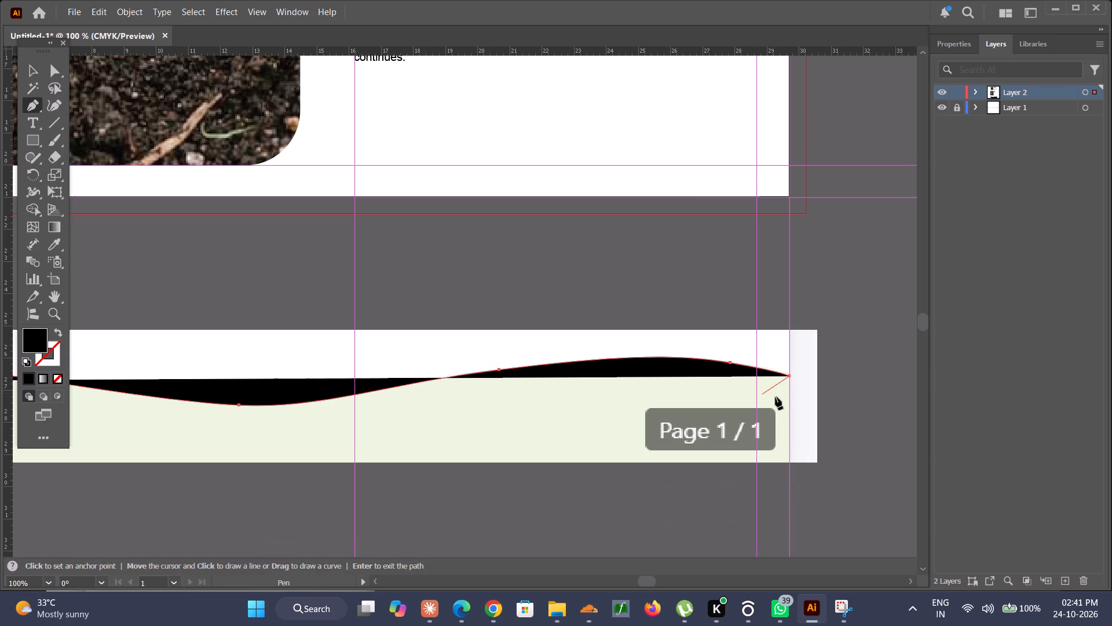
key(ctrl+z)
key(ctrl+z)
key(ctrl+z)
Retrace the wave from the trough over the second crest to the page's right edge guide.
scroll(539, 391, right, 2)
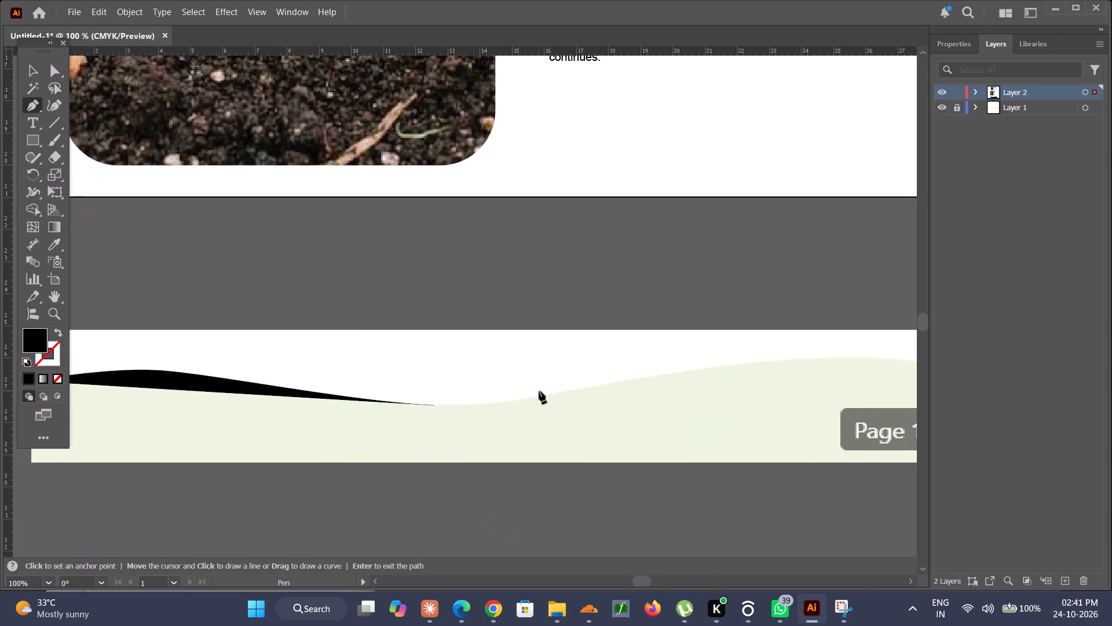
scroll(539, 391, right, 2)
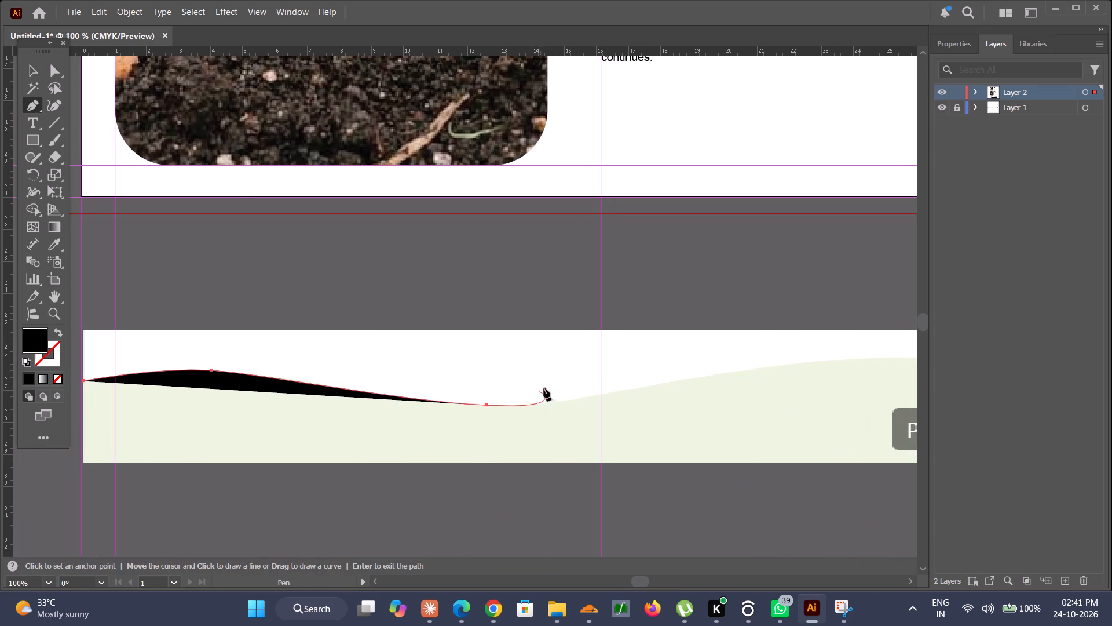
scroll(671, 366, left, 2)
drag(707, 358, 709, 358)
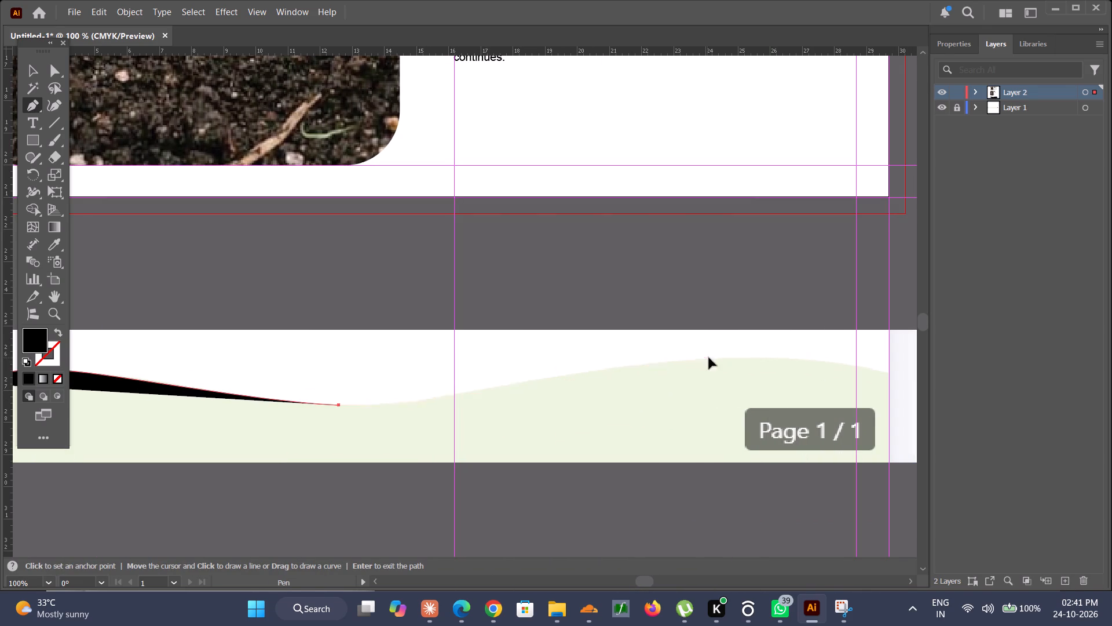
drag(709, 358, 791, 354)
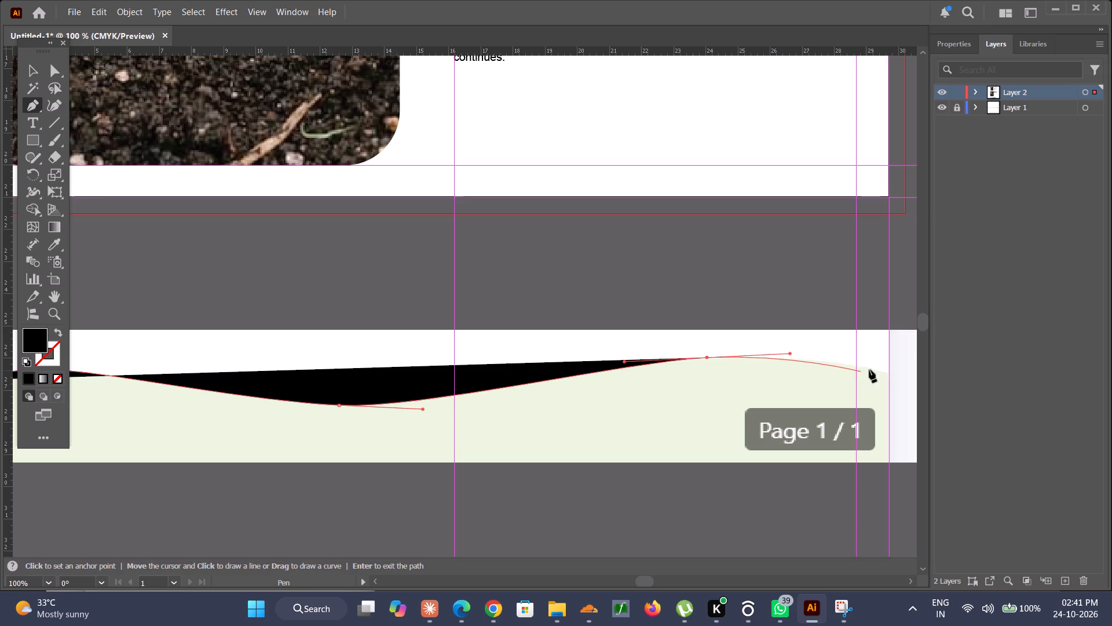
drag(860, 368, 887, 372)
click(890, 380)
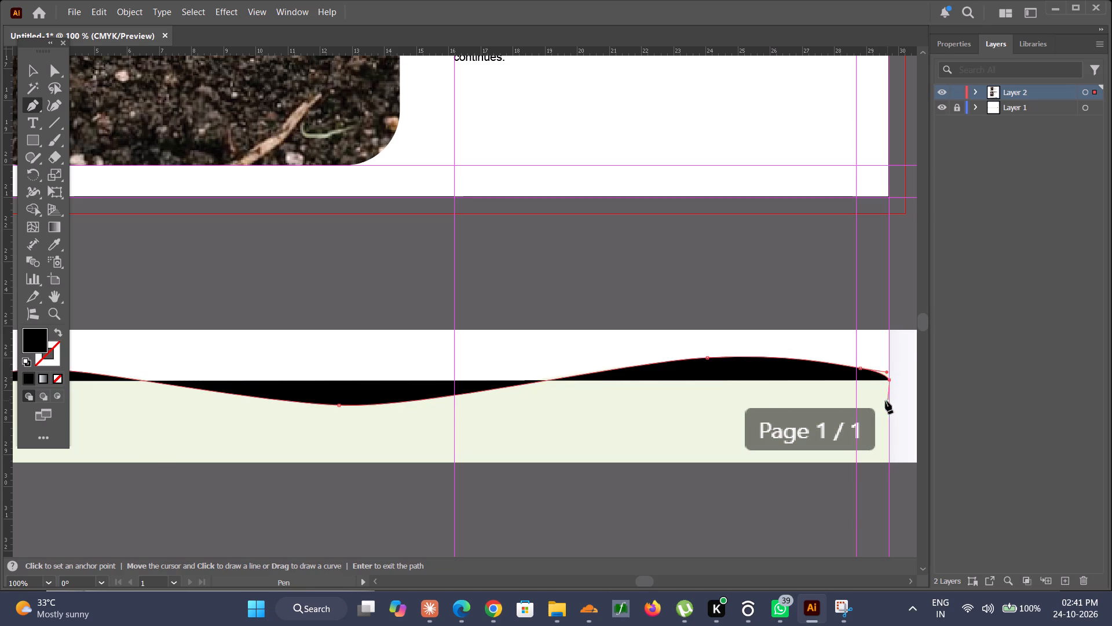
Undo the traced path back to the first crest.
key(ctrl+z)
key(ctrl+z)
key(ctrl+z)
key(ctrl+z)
Redraw the curve from the first crest down to a smooth anchor point at the wave's trough.
scroll(444, 399, right, 1)
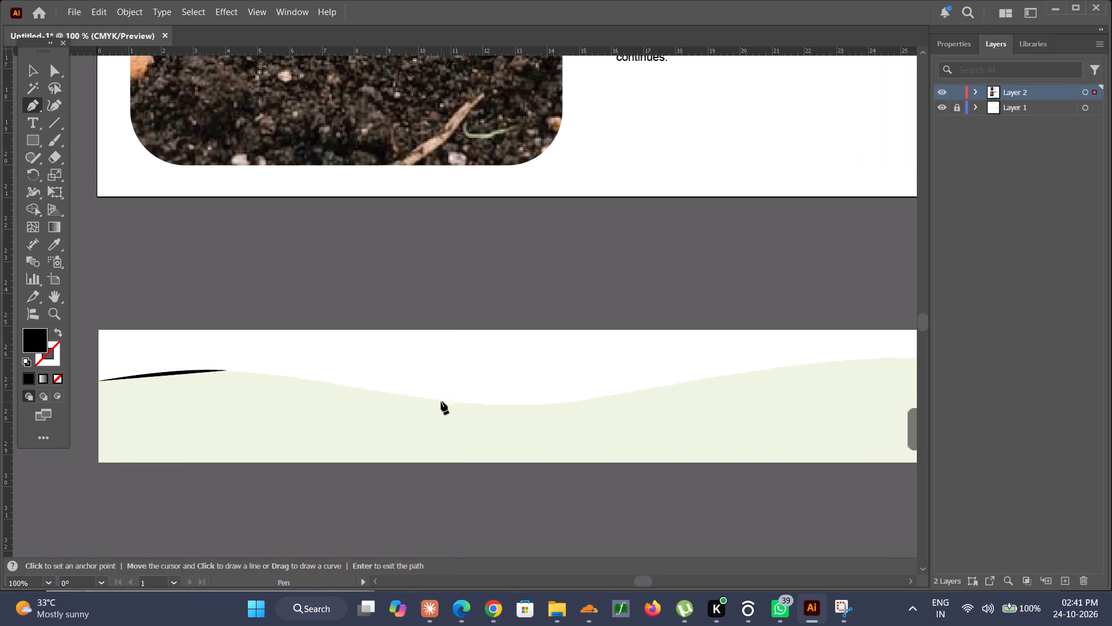
scroll(441, 402, right, 1)
drag(533, 406, 577, 406)
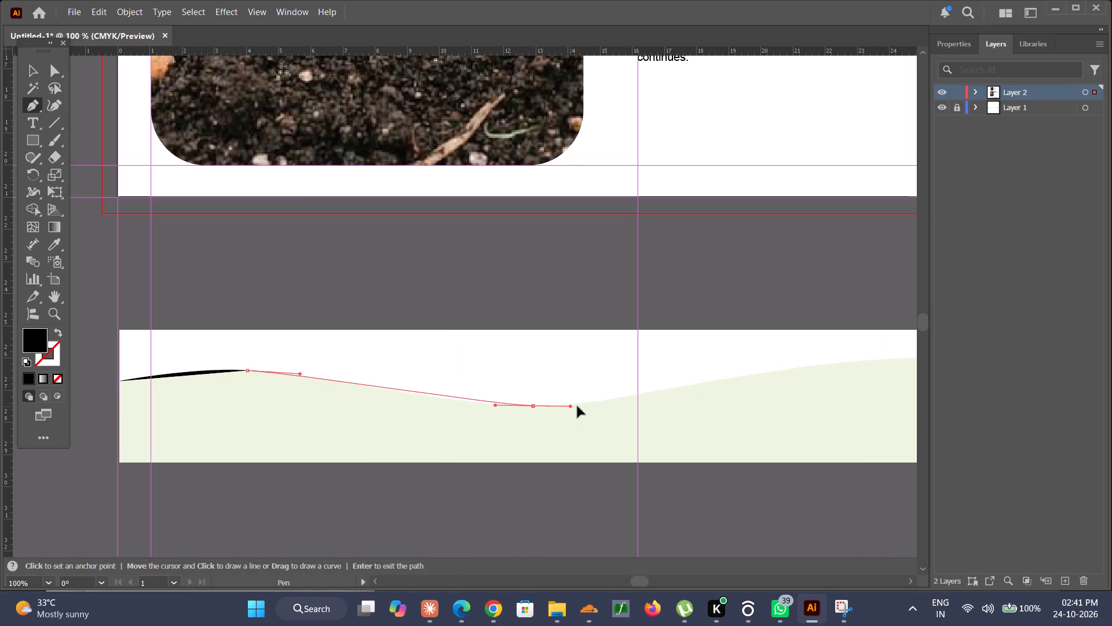
drag(577, 406, 598, 408)
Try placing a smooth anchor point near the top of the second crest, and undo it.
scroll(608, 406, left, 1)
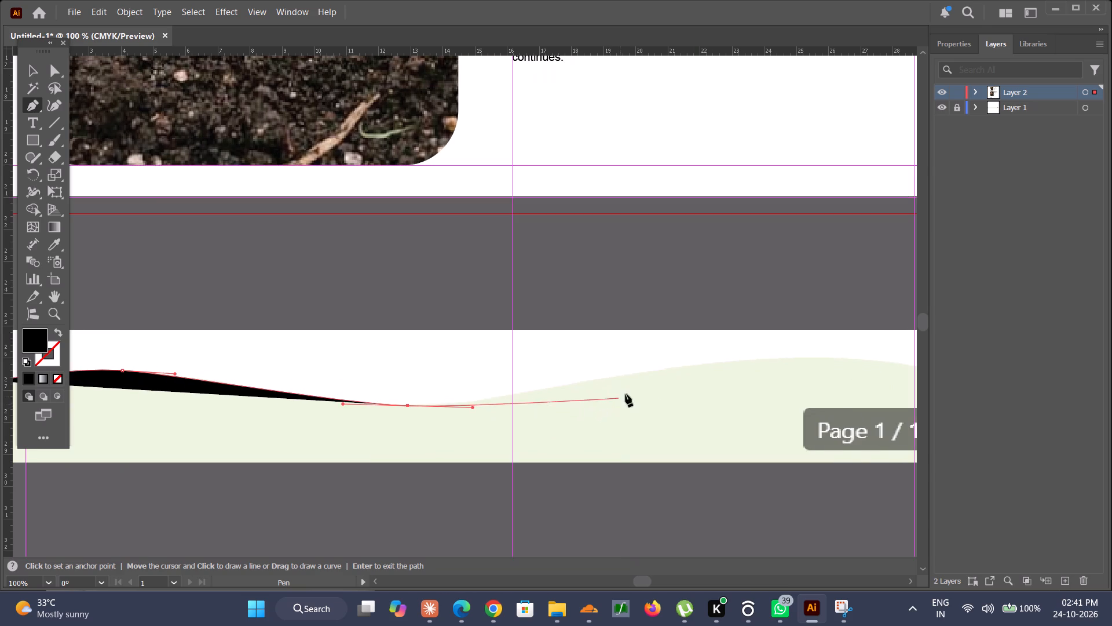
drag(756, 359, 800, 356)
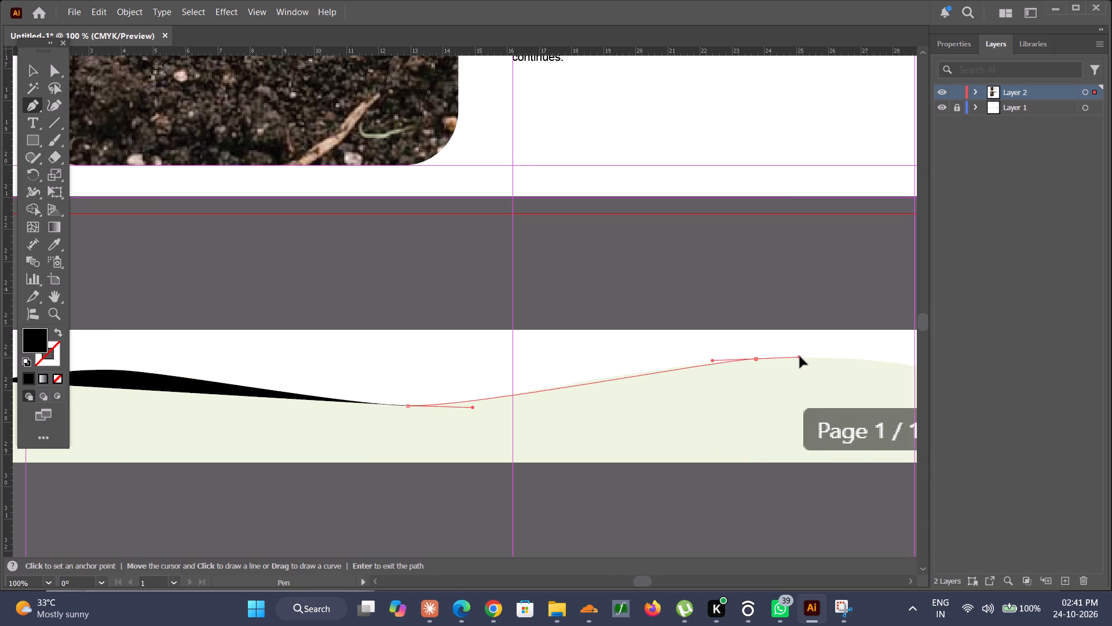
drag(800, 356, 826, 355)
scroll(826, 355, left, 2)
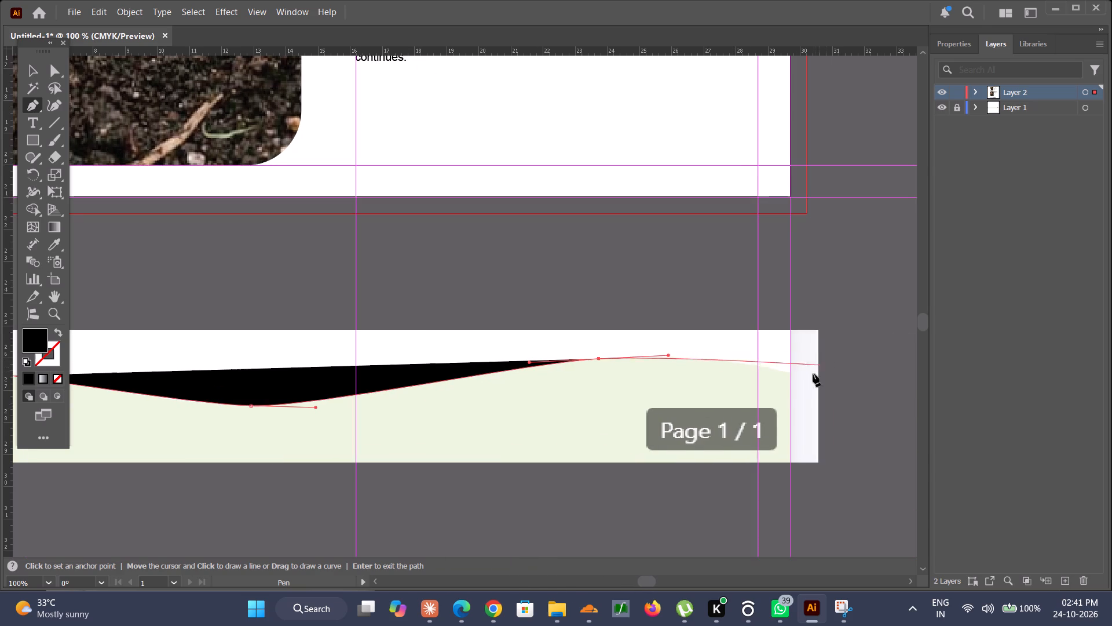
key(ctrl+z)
Trace the wave with the Pen tool from the trough over the second crest to the page's right edge guide.
drag(542, 363, 560, 361)
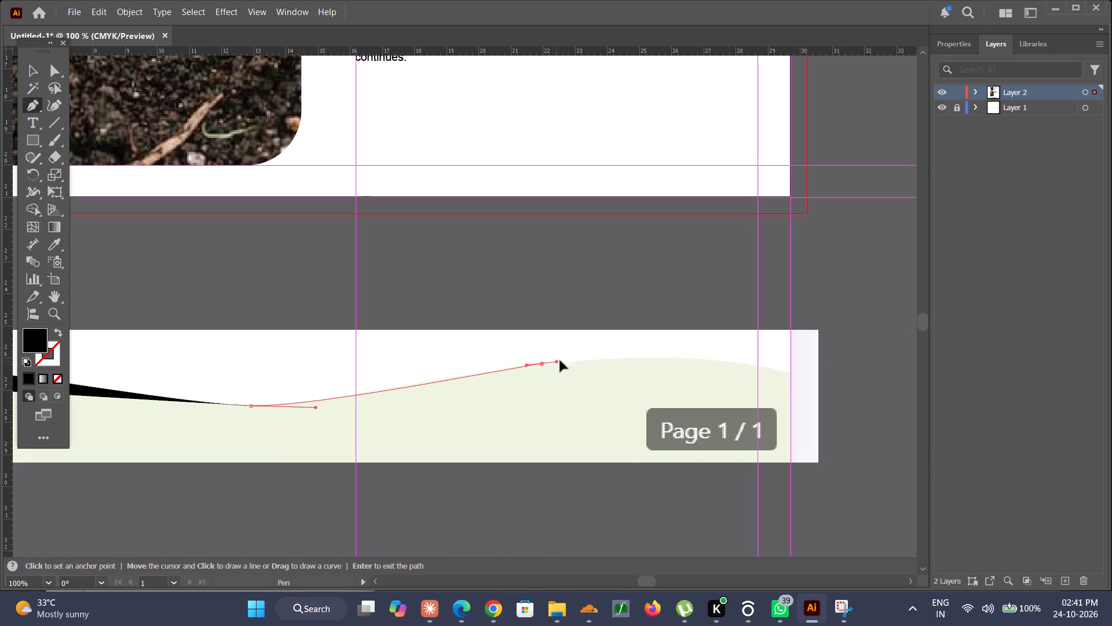
drag(560, 361, 625, 355)
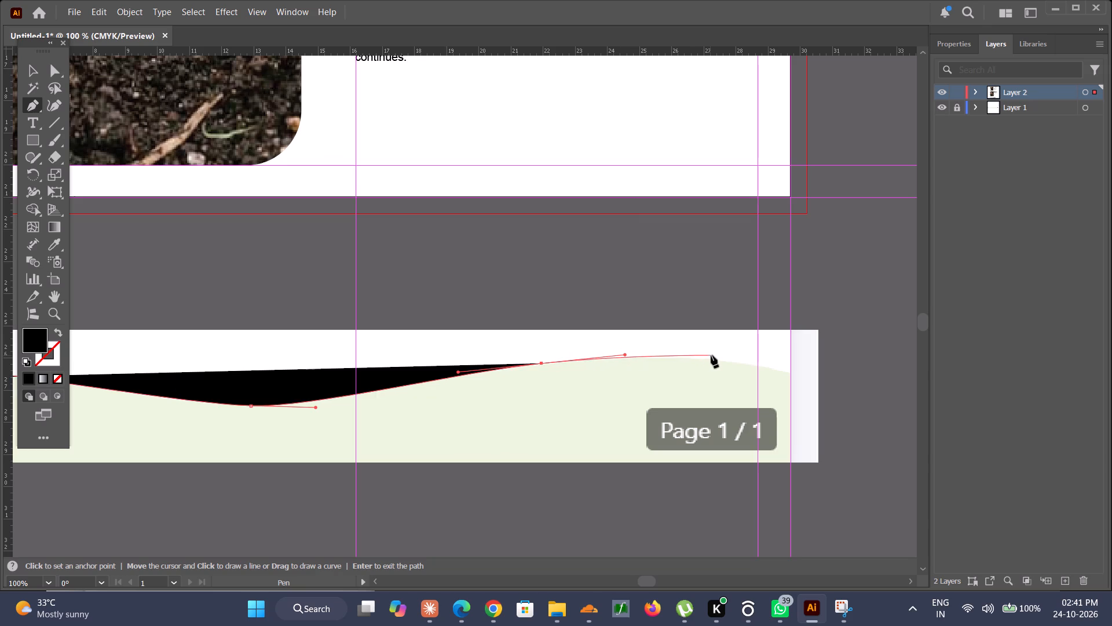
drag(716, 361, 756, 365)
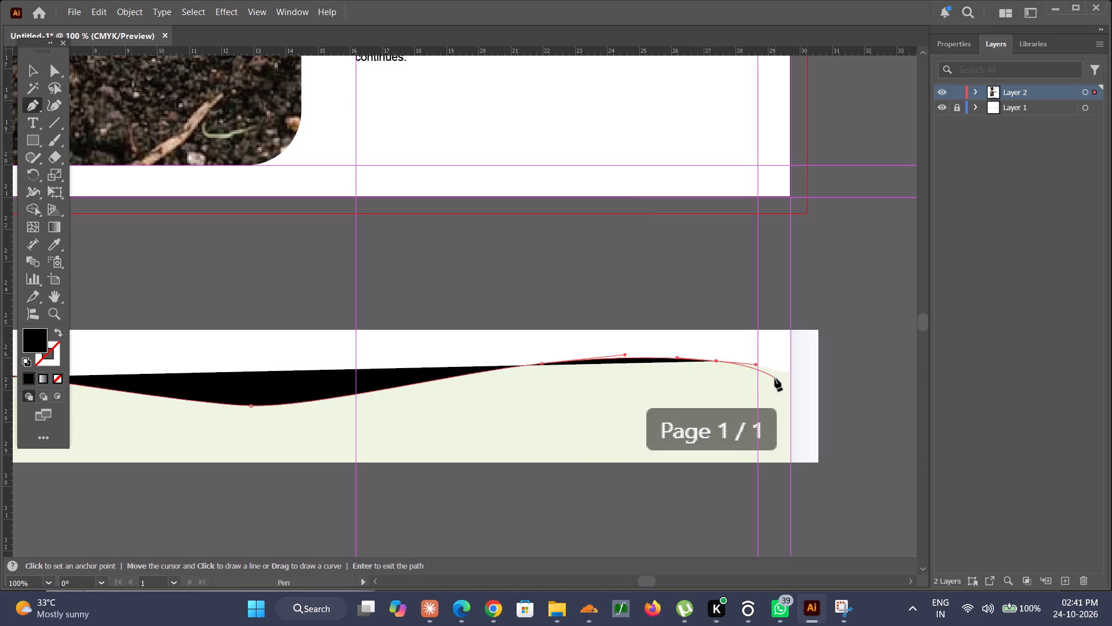
alt+scroll(789, 373, up, 5)
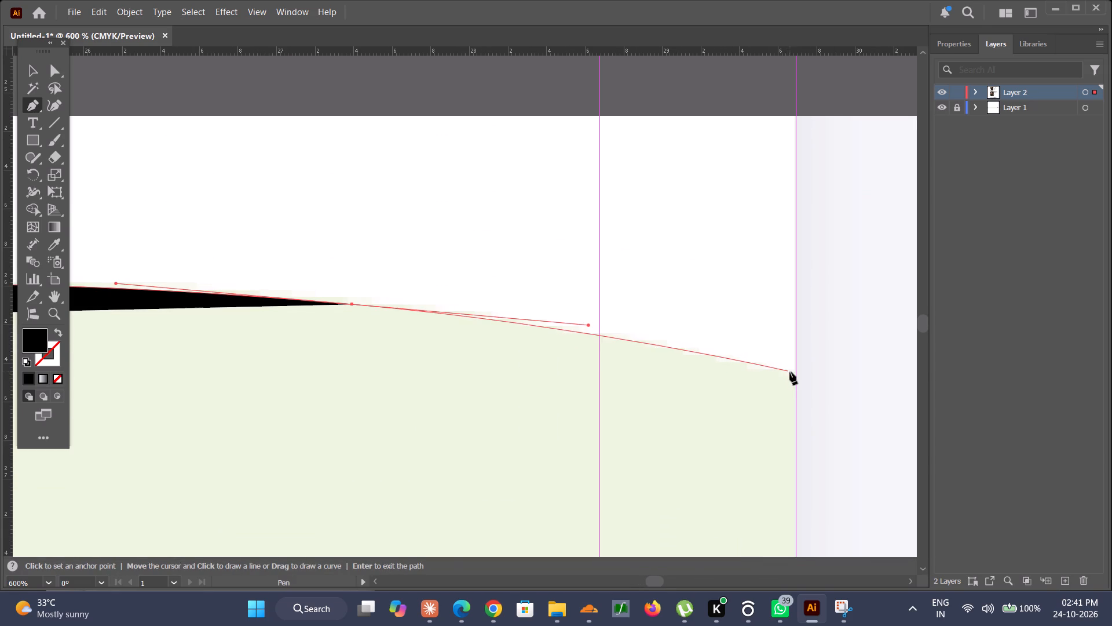
click(796, 378)
Continue the path with straight segments through the bottom right and bottom left corners of the wave reference strip.
alt+scroll(796, 378, down, 7)
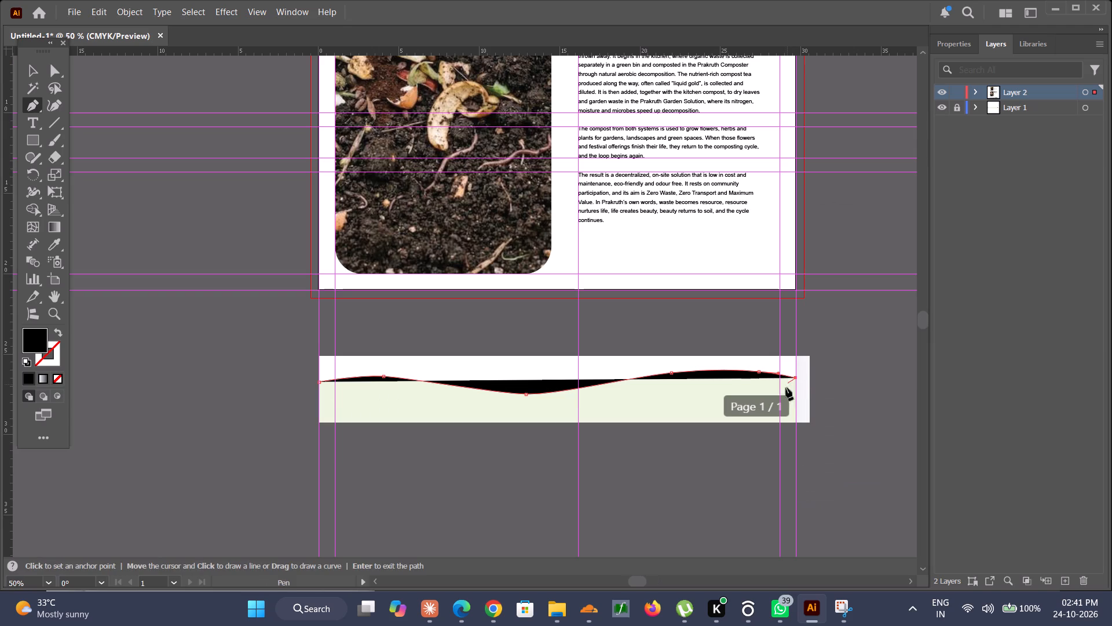
alt+scroll(796, 427, up, 6)
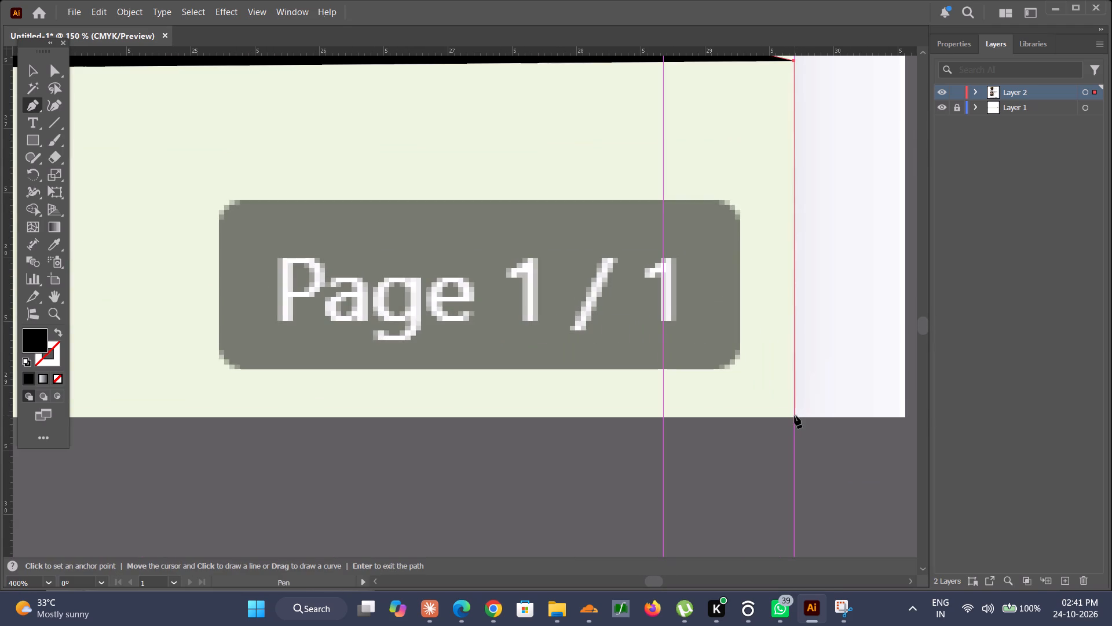
click(795, 416)
alt+scroll(795, 416, down, 5)
alt+scroll(101, 418, up, 3)
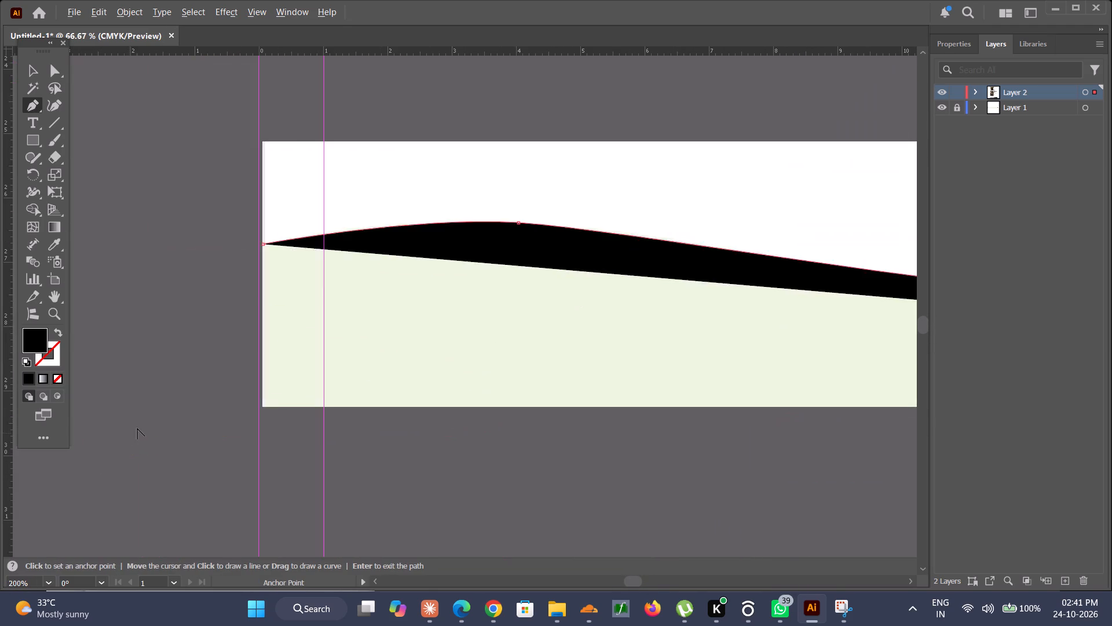
alt+scroll(137, 428, up, 2)
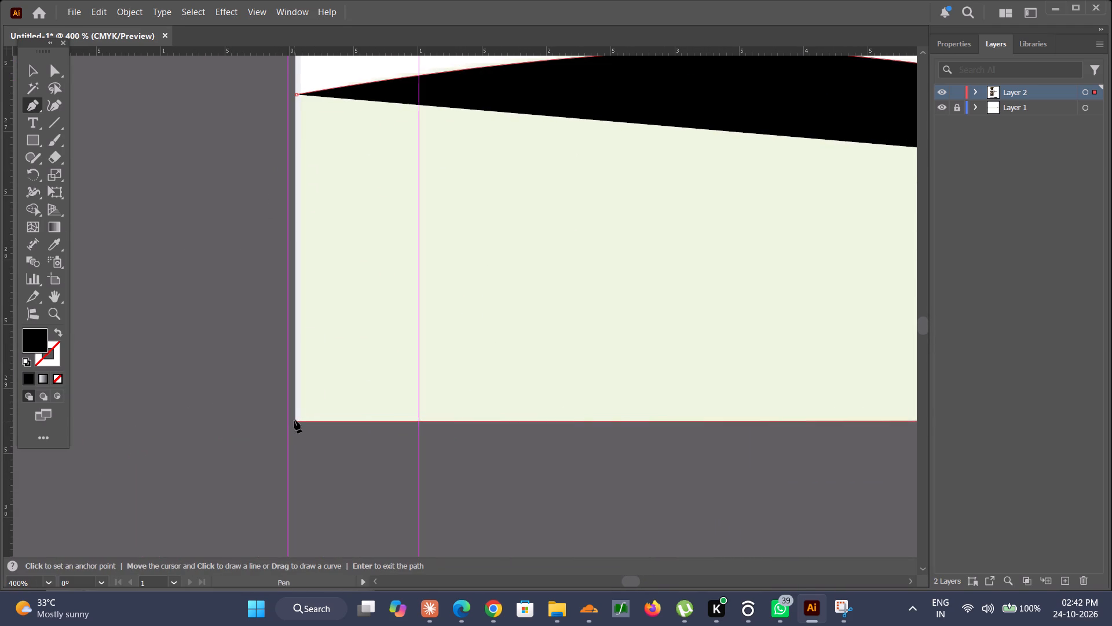
click(294, 420)
Close the wave path at its starting point, with an extra anchor point flush with the reference strip's left edge, and deselect it.
click(297, 94)
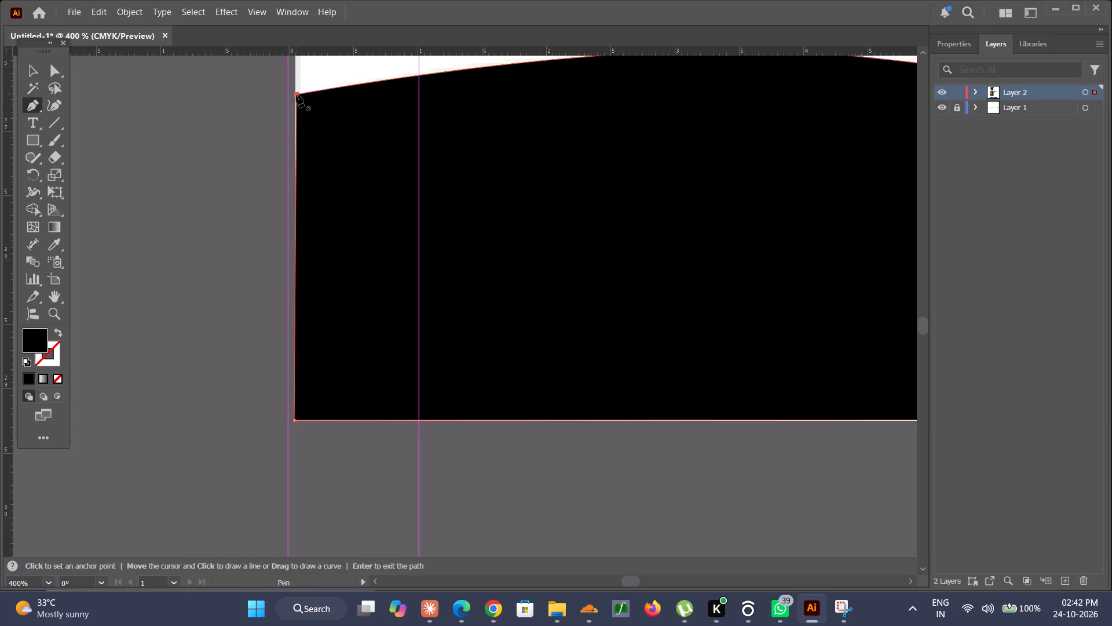
key(ctrl+z)
alt+scroll(297, 99, up, 6)
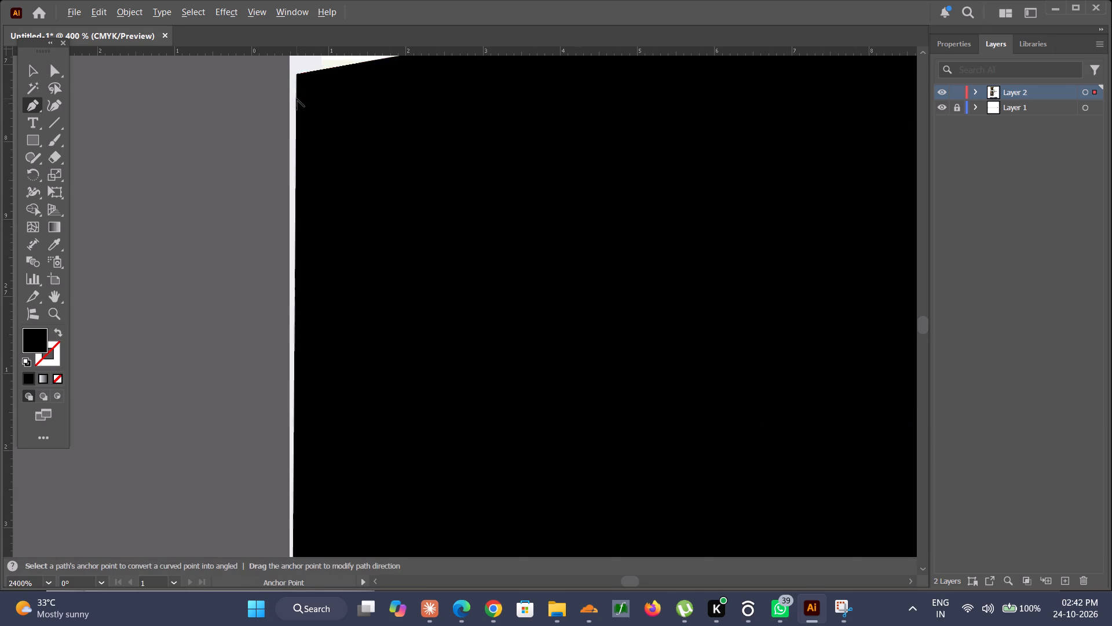
alt+scroll(297, 99, up, 3)
scroll(273, 83, up, 2)
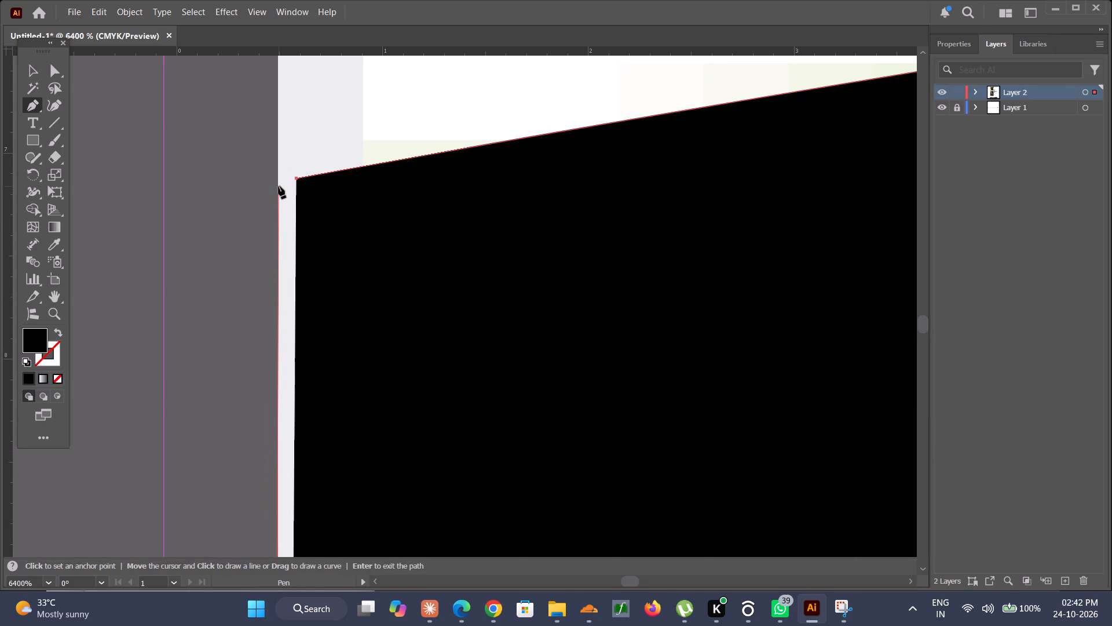
click(279, 186)
key(ctrl+z)
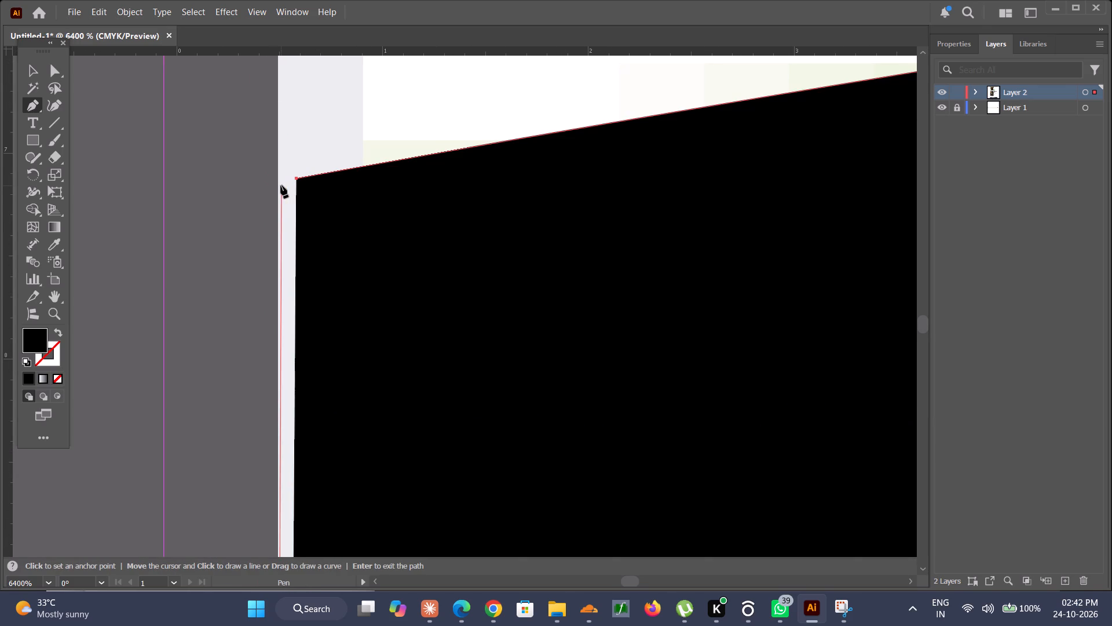
click(277, 180)
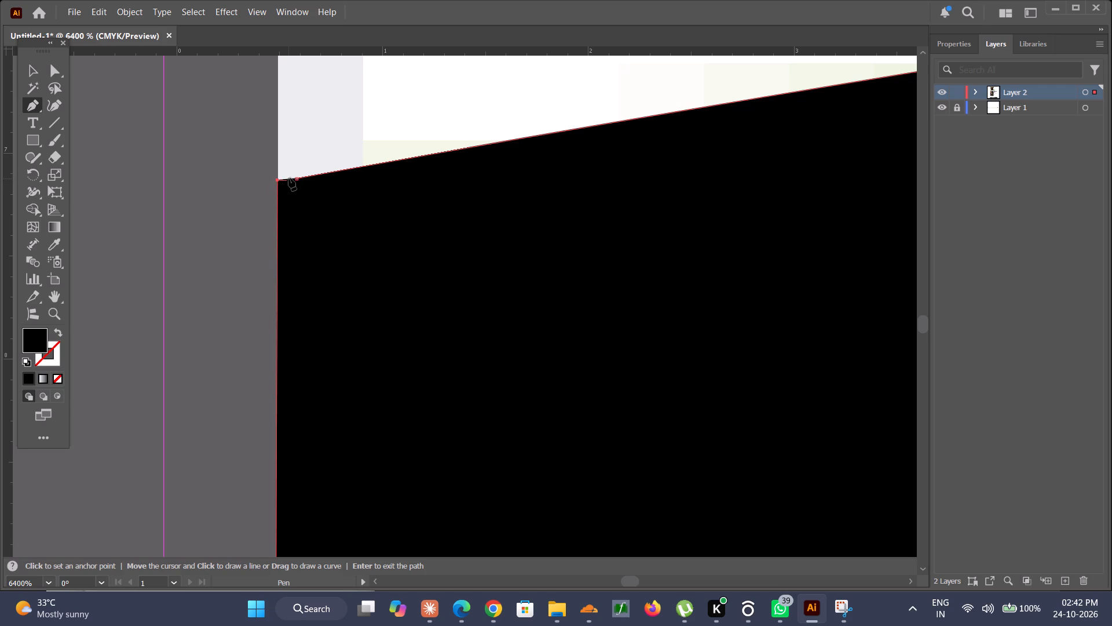
click(297, 177)
click(34, 64)
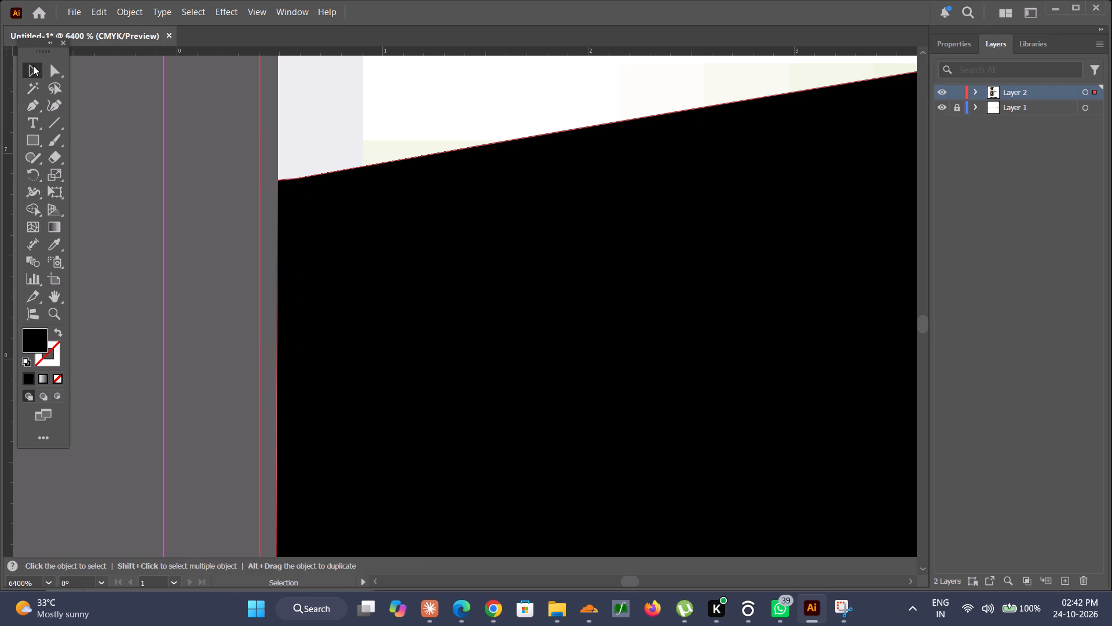
click(177, 129)
Move the traced wave shape below the reference strip and fill it with the pale green sampled from the reference.
alt+scroll(180, 130, down, 17)
scroll(176, 153, up, 3)
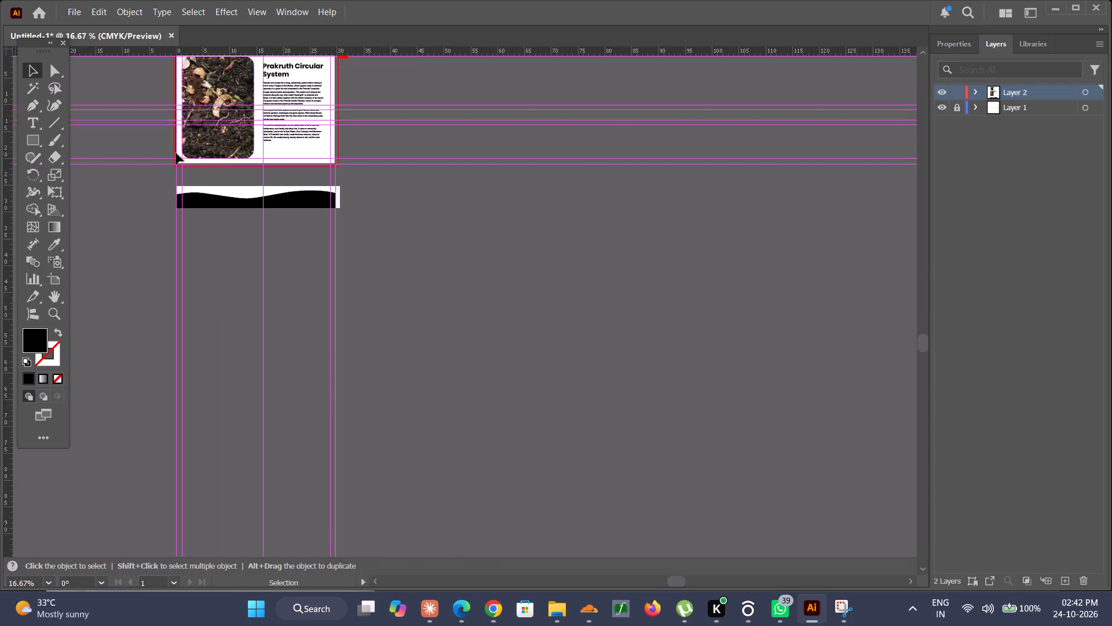
scroll(176, 153, up, 5)
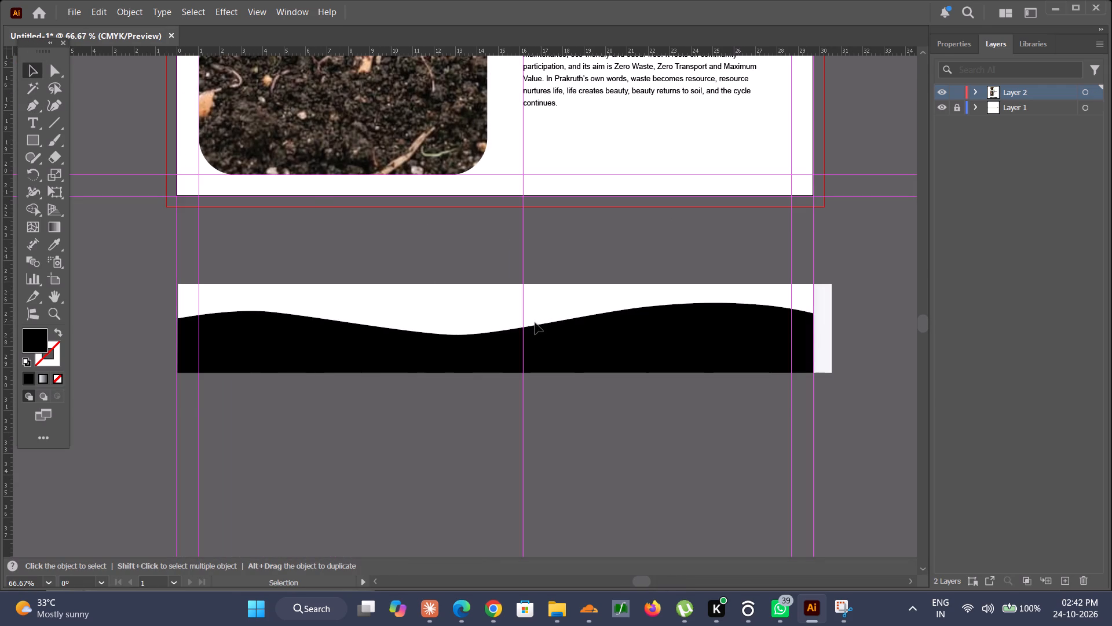
drag(531, 340, 539, 439)
key(i)
click(540, 359)
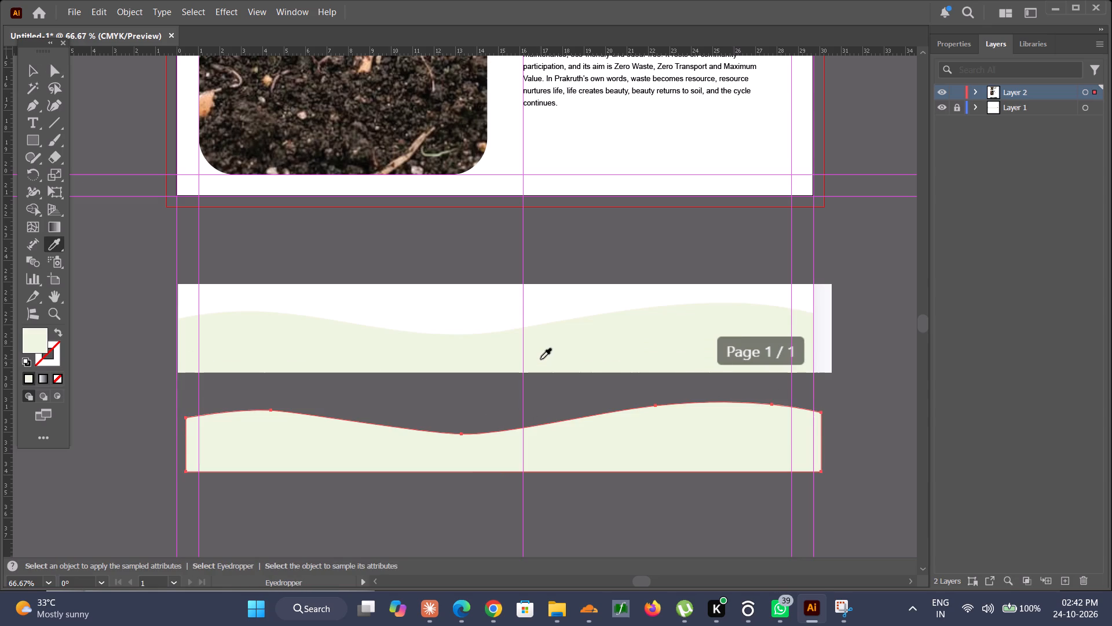
Move the pale green wave onto the Prakruth page, lining it up with the page's bottom and left edges.
click(36, 74)
click(390, 319)
drag(498, 457, 492, 285)
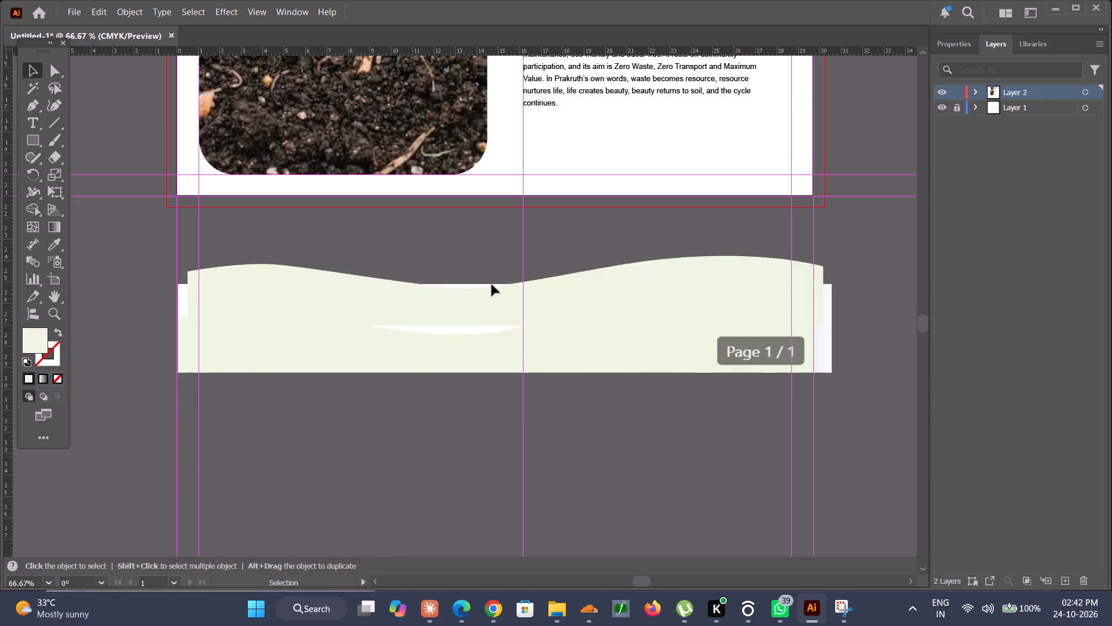
drag(492, 285, 489, 178)
alt+scroll(916, 205, up, 3)
scroll(421, 143, right, 3)
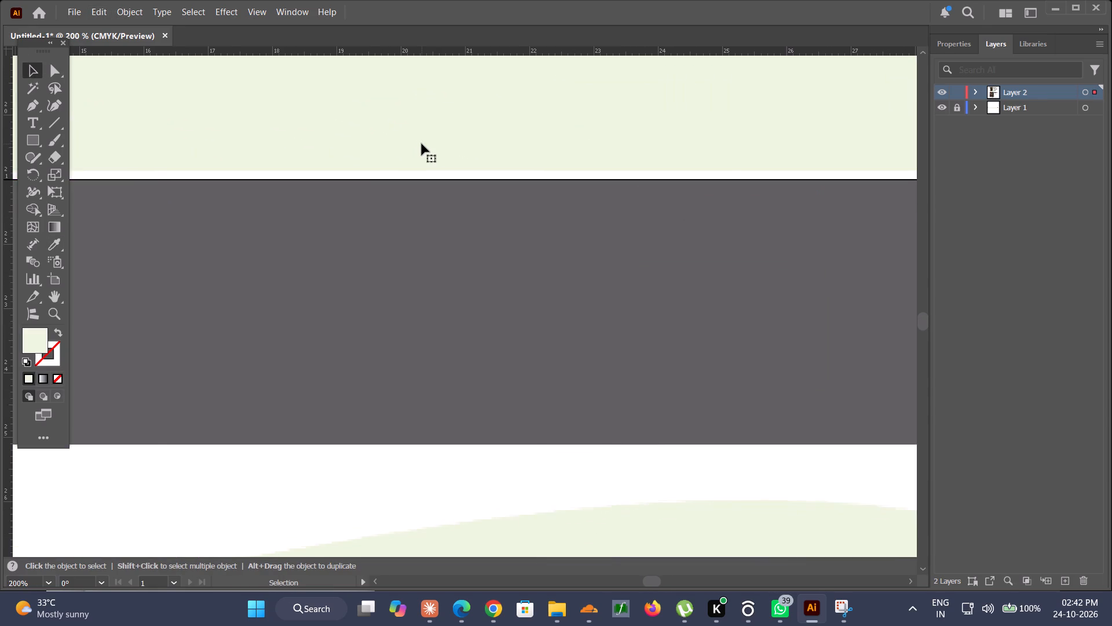
scroll(422, 144, right, 1)
scroll(423, 144, up, 4)
alt+scroll(459, 251, down, 3)
scroll(192, 326, right, 4)
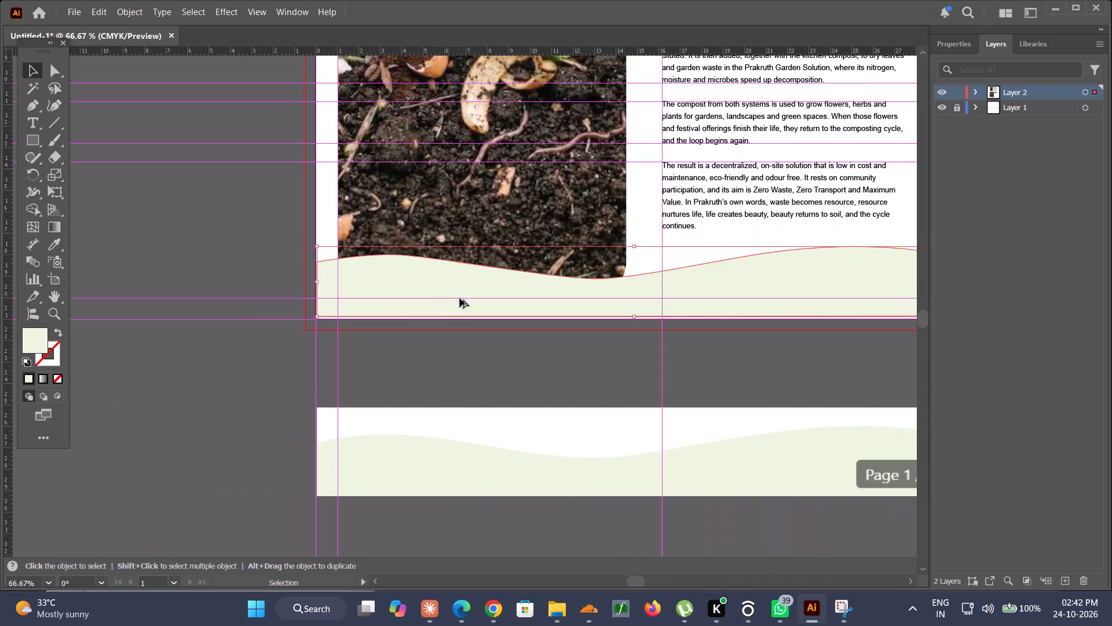
alt+scroll(460, 299, up, 1)
scroll(460, 300, up, 1)
click(460, 300)
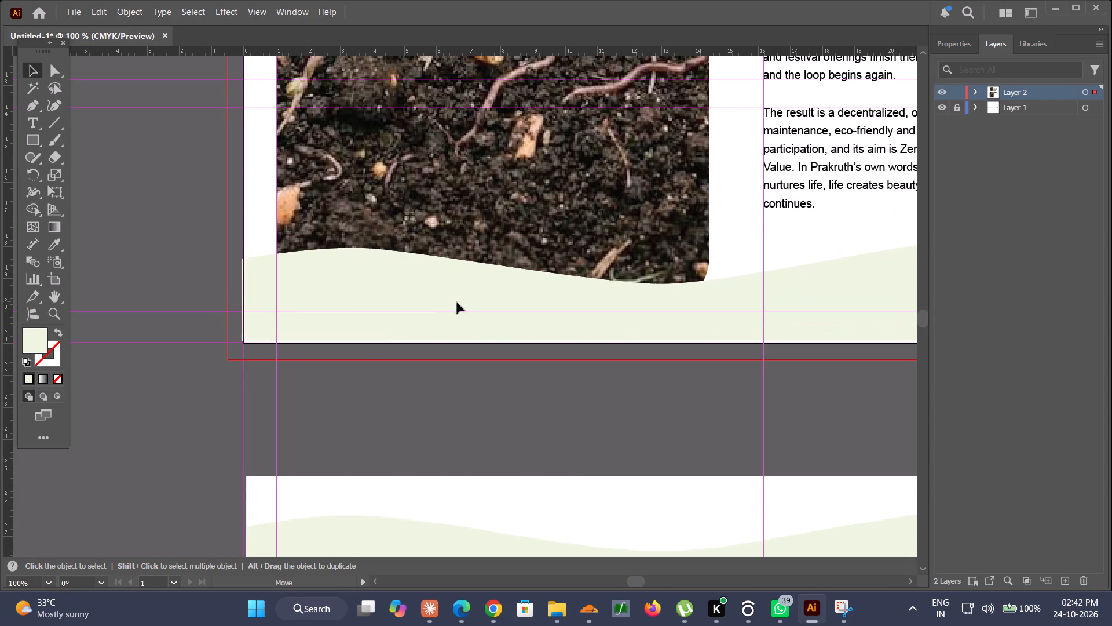
Stretch the wave's right side until it reaches just past the page's right edge, and deselect it.
alt+scroll(463, 304, down, 3)
alt+scroll(811, 300, up, 3)
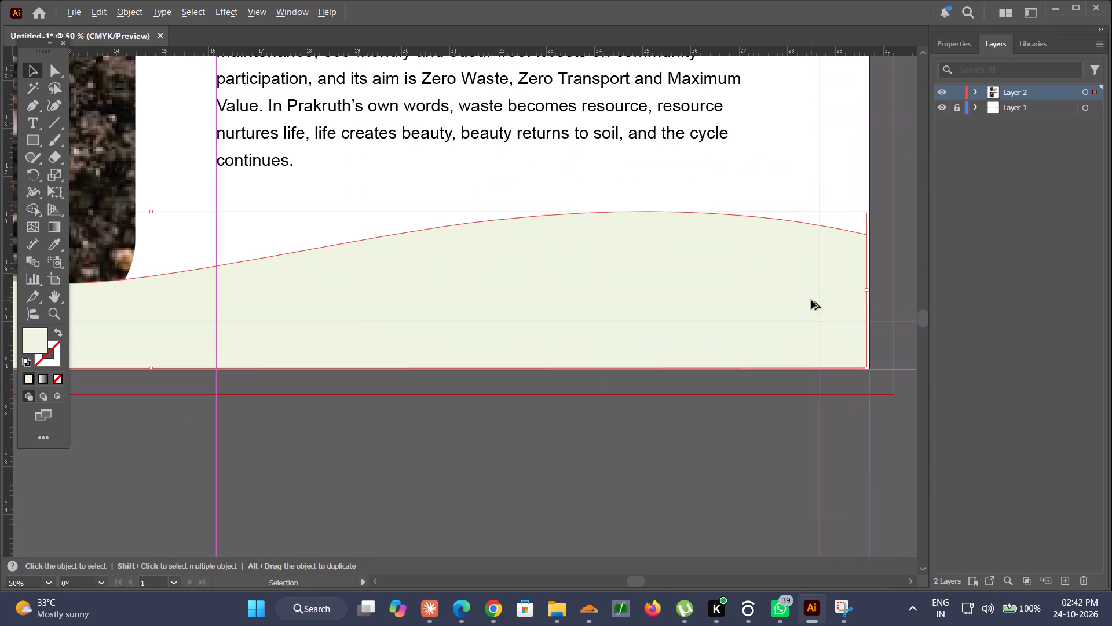
click(869, 292)
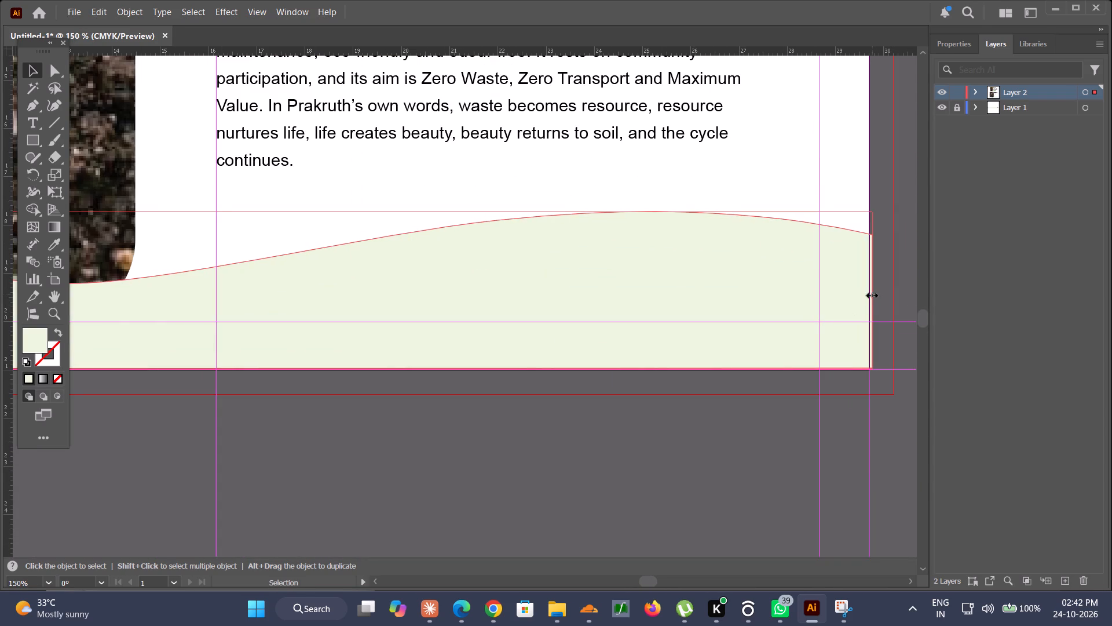
alt+scroll(336, 353, down, 8)
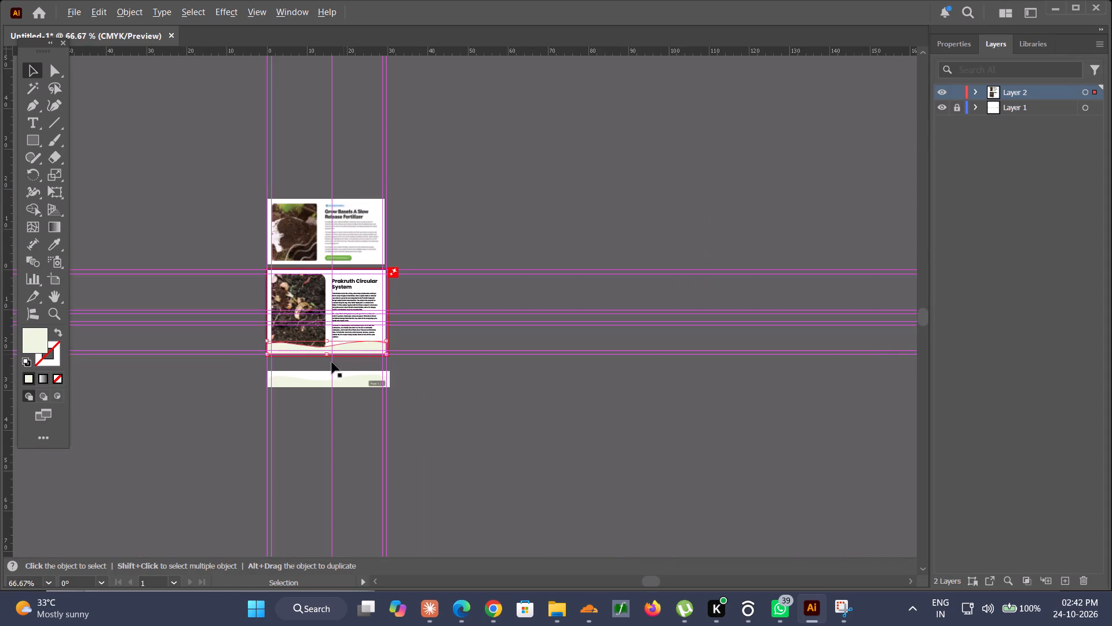
scroll(305, 378, up, 5)
click(304, 379)
Send the pale green wave to the back, behind the soil photo and the text.
alt+scroll(304, 379, down, 1)
alt+scroll(304, 379, up, 2)
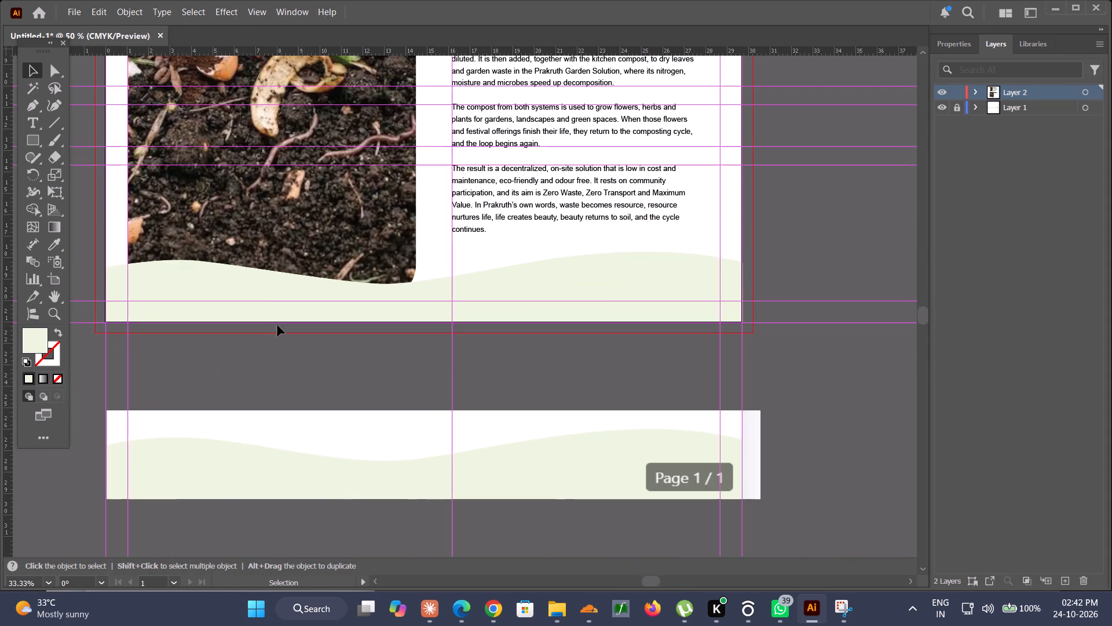
click(272, 303)
right_click(272, 303)
click(332, 519)
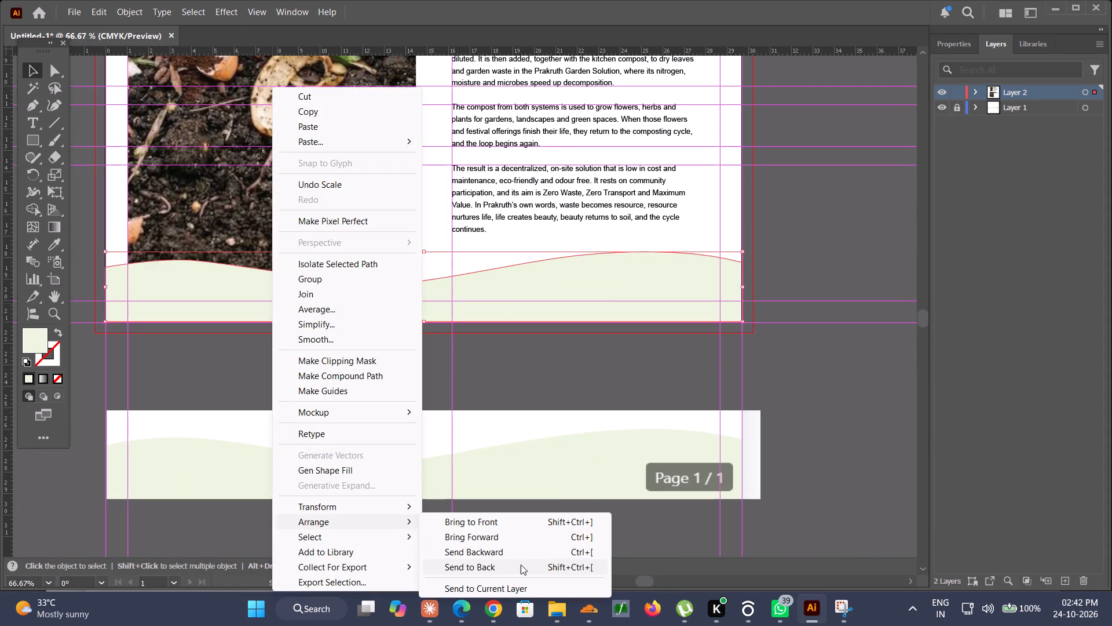
click(521, 565)
click(357, 370)
alt+scroll(357, 370, down, 3)
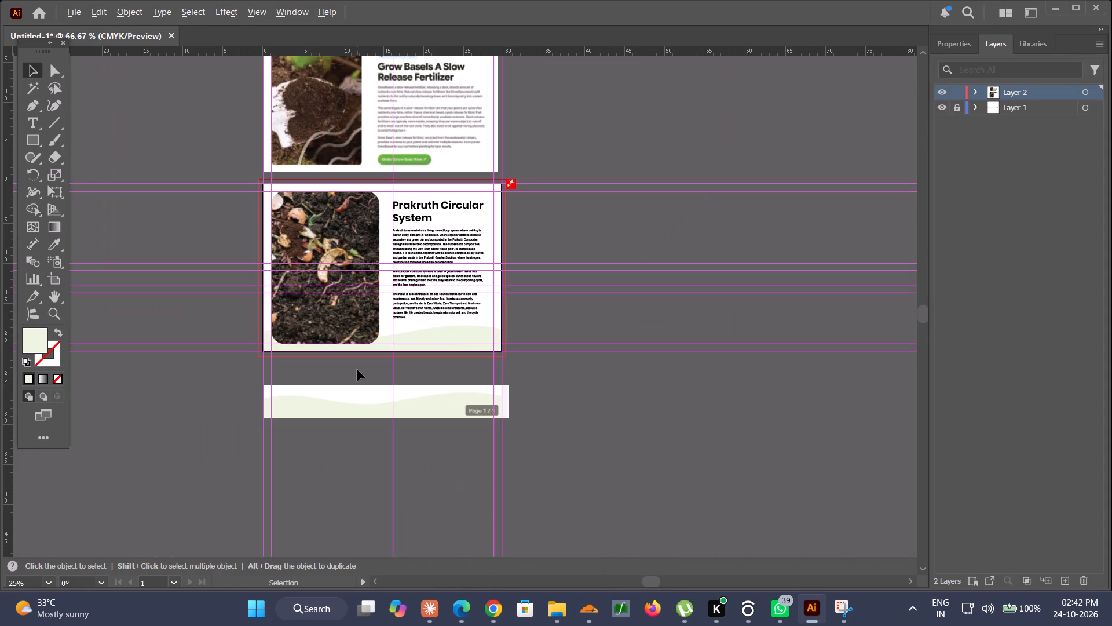
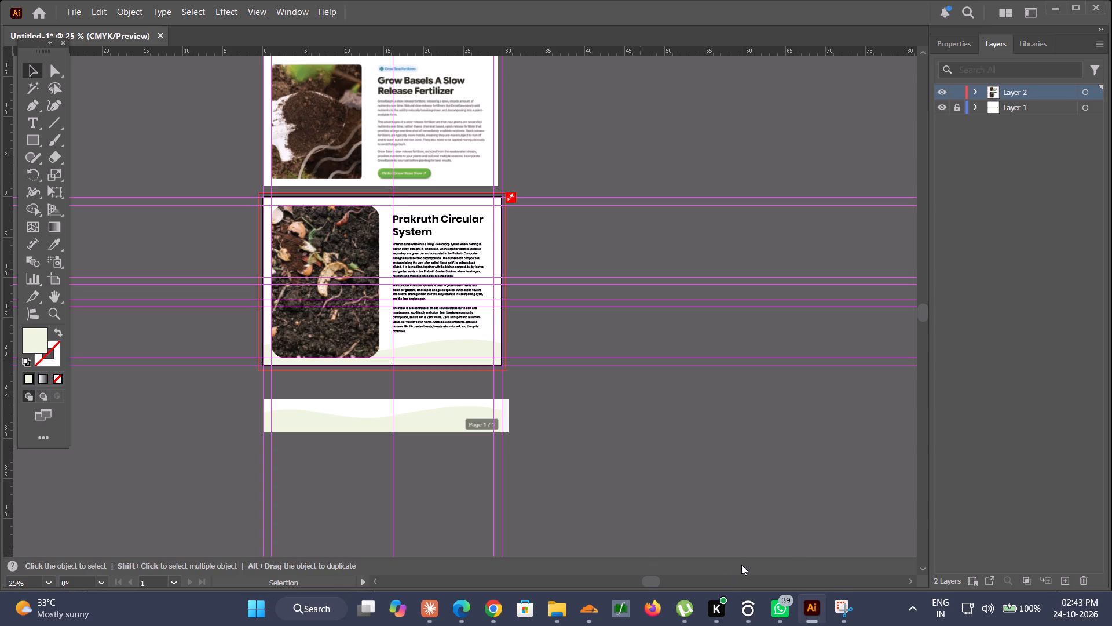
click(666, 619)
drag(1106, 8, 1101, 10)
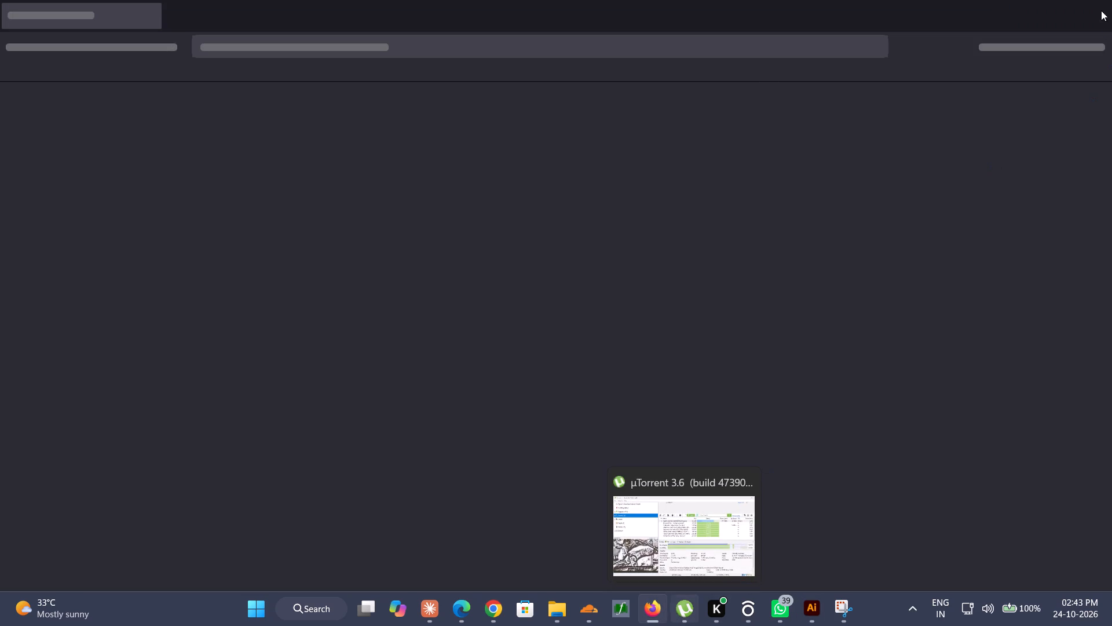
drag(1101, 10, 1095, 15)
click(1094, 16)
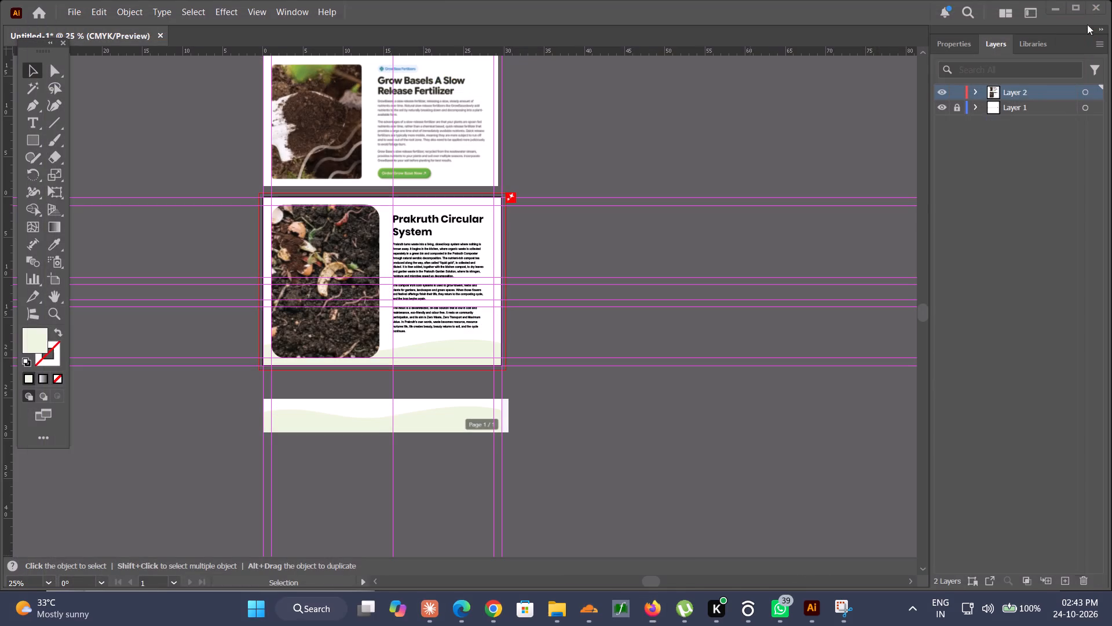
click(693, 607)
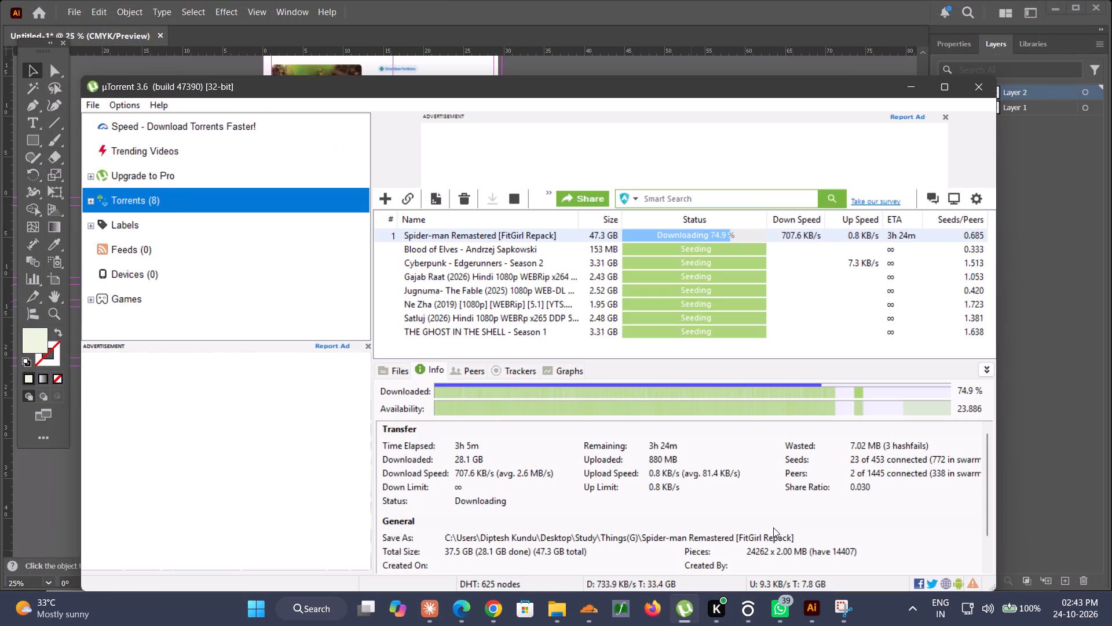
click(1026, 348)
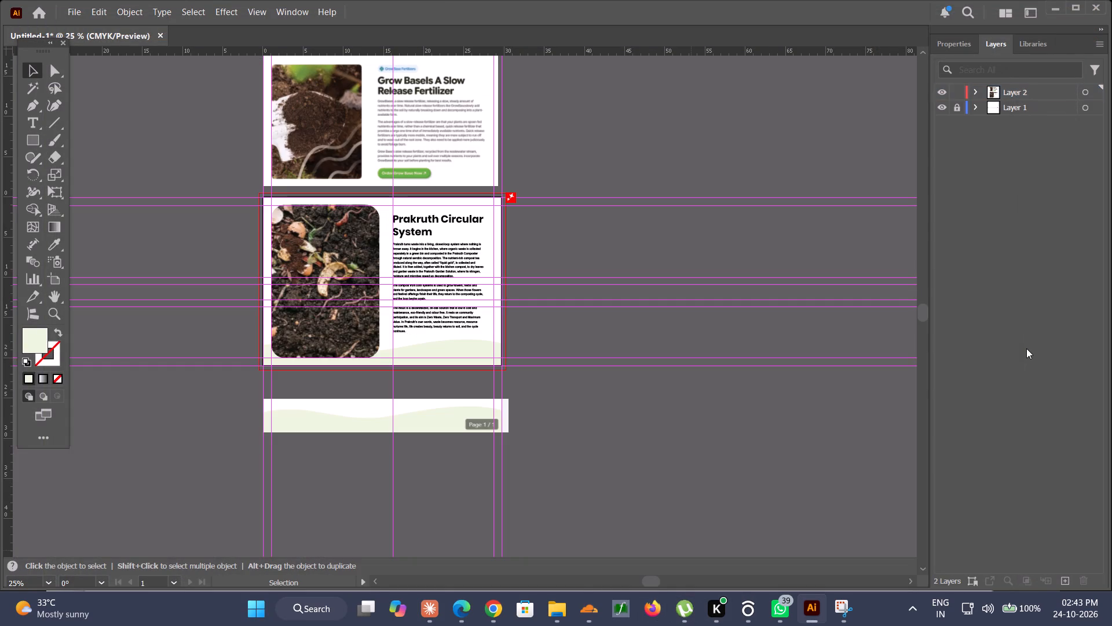
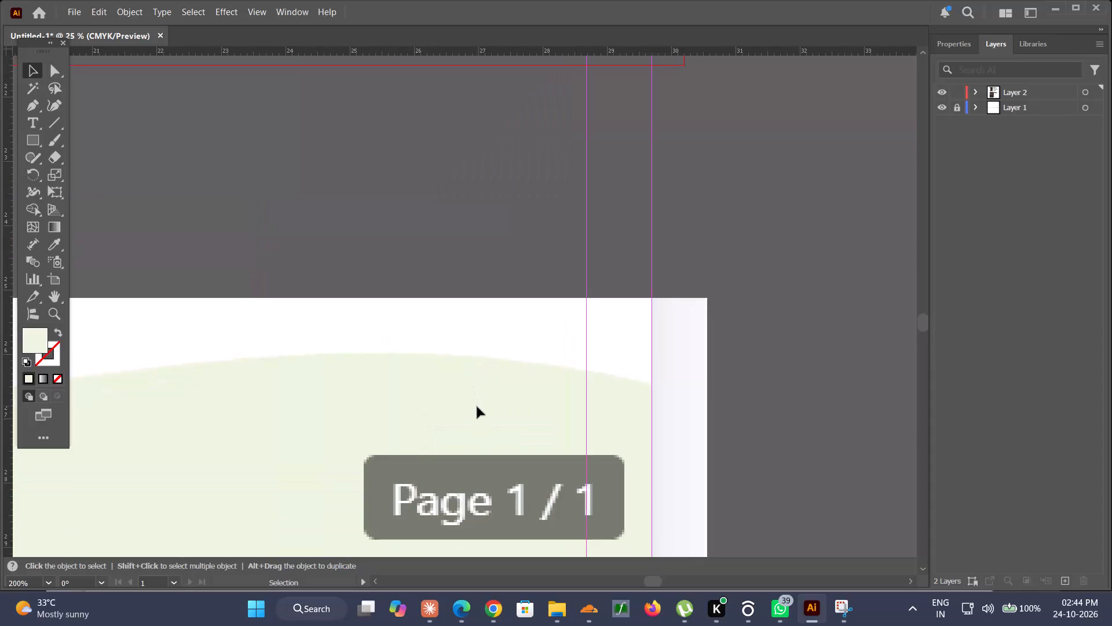
Draw a rectangle over the "Page 1 / 1" badge on the wave image below the page and round its corners to match.
scroll(477, 407, down, 3)
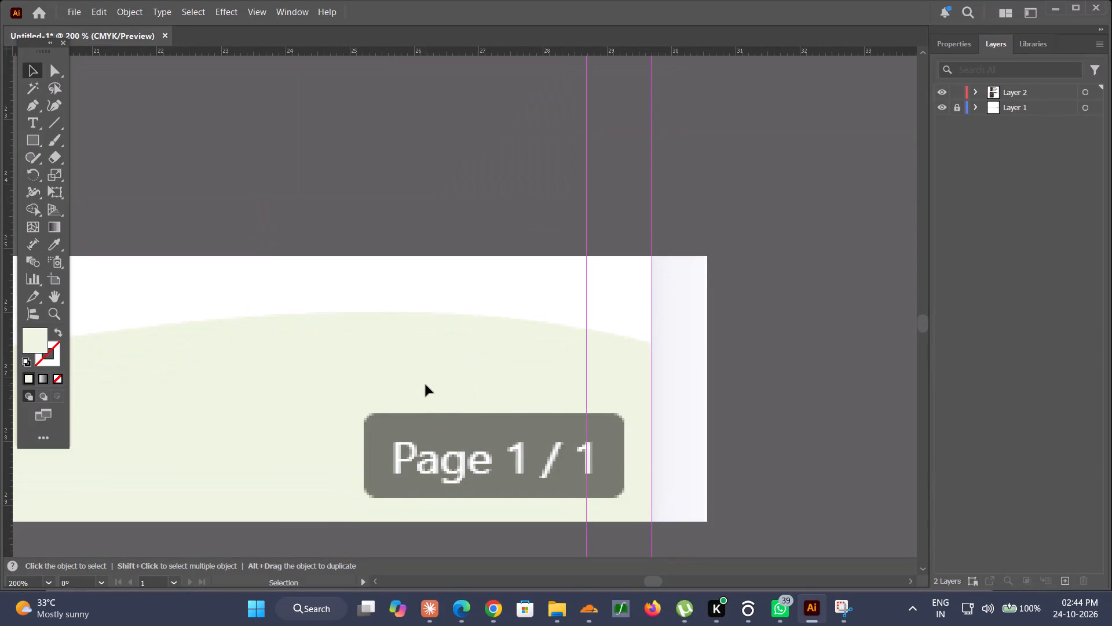
alt+scroll(426, 385, down, 3)
alt+scroll(426, 385, up, 3)
alt+scroll(426, 385, down, 2)
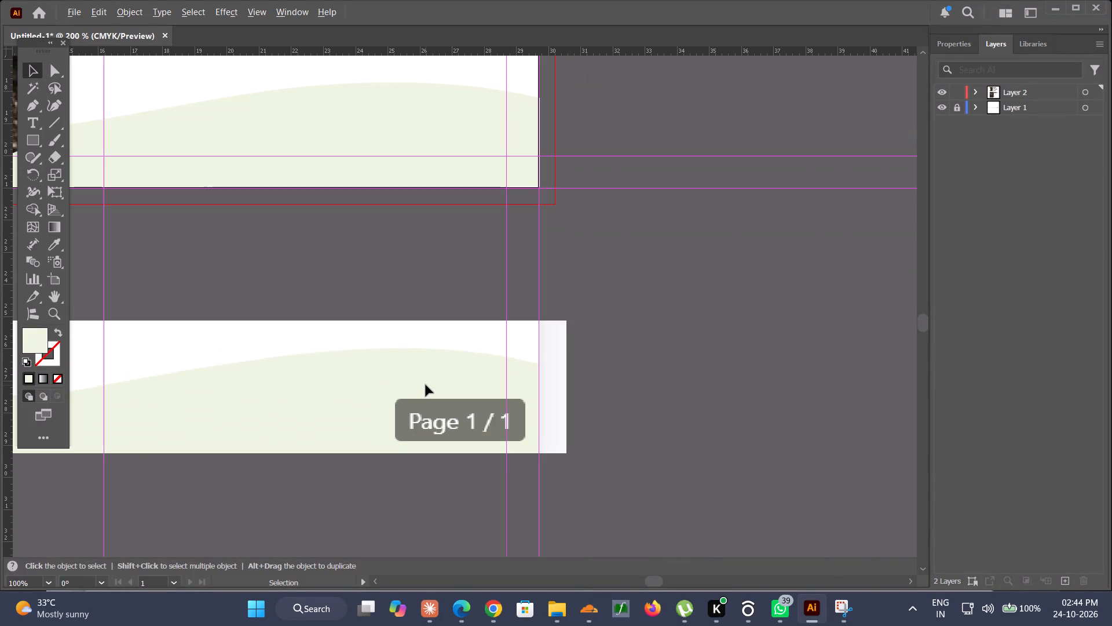
alt+scroll(426, 385, up, 2)
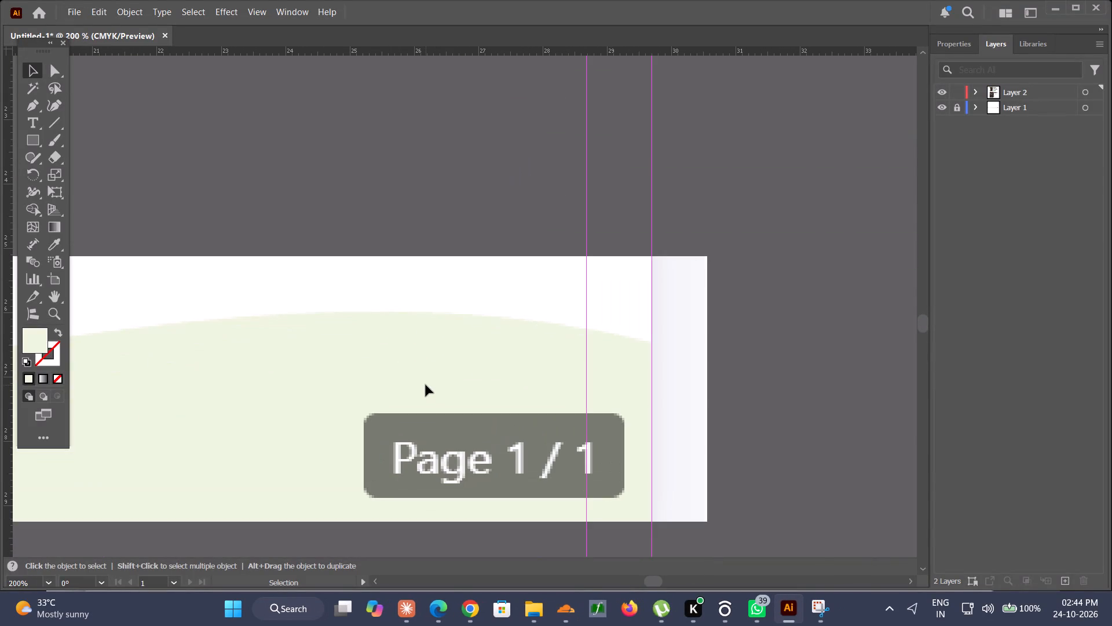
alt+scroll(411, 425, up, 2)
alt+scroll(409, 427, down, 3)
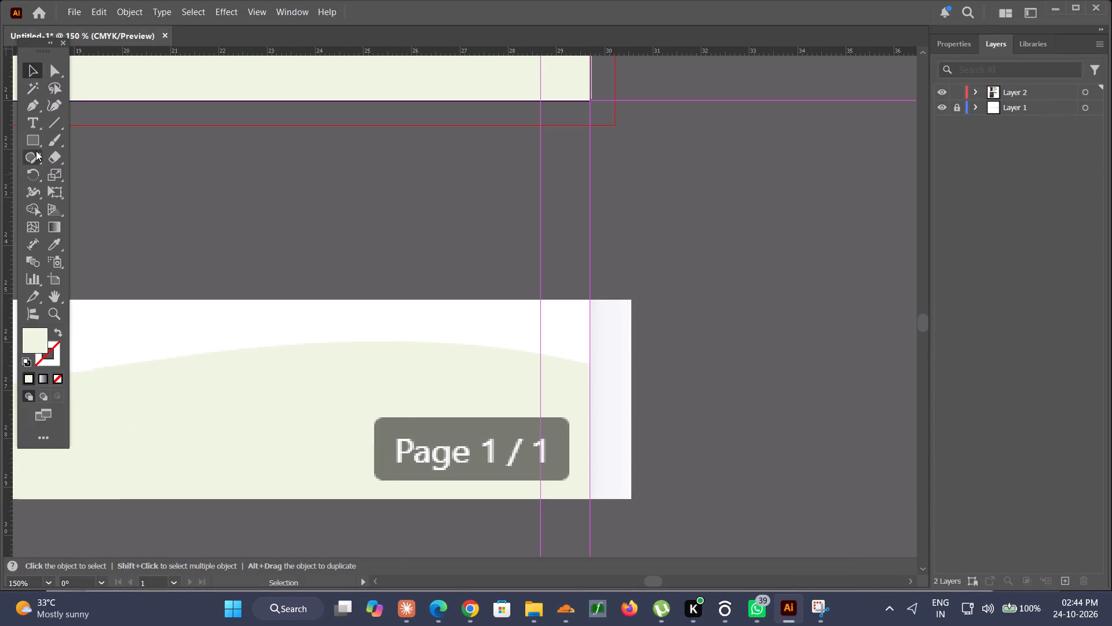
click(30, 146)
alt+scroll(369, 426, up, 3)
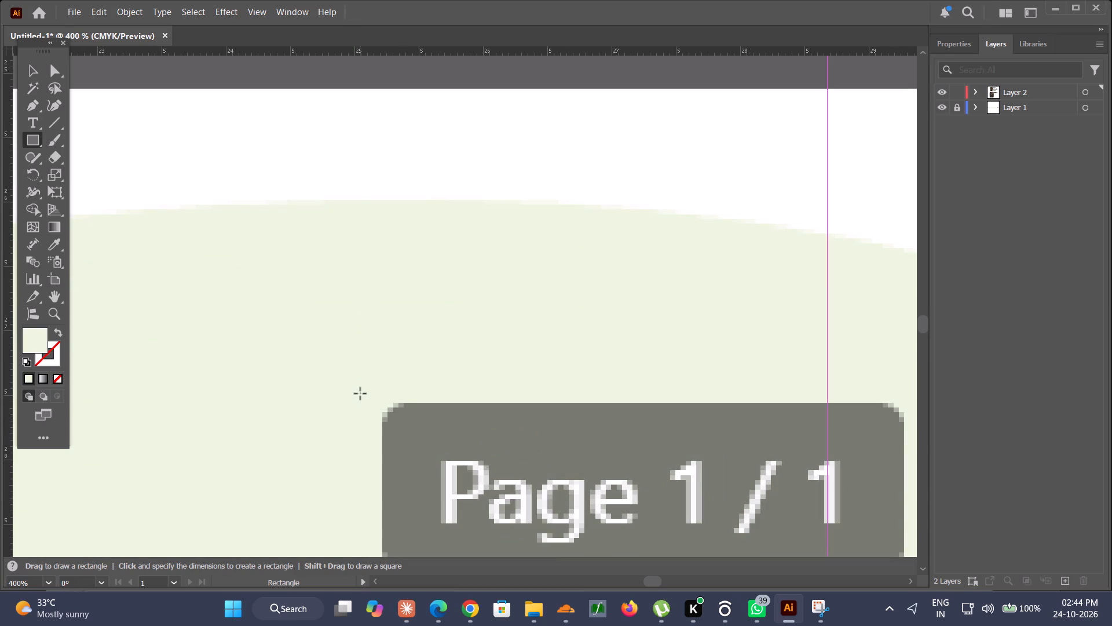
drag(378, 400, 835, 481)
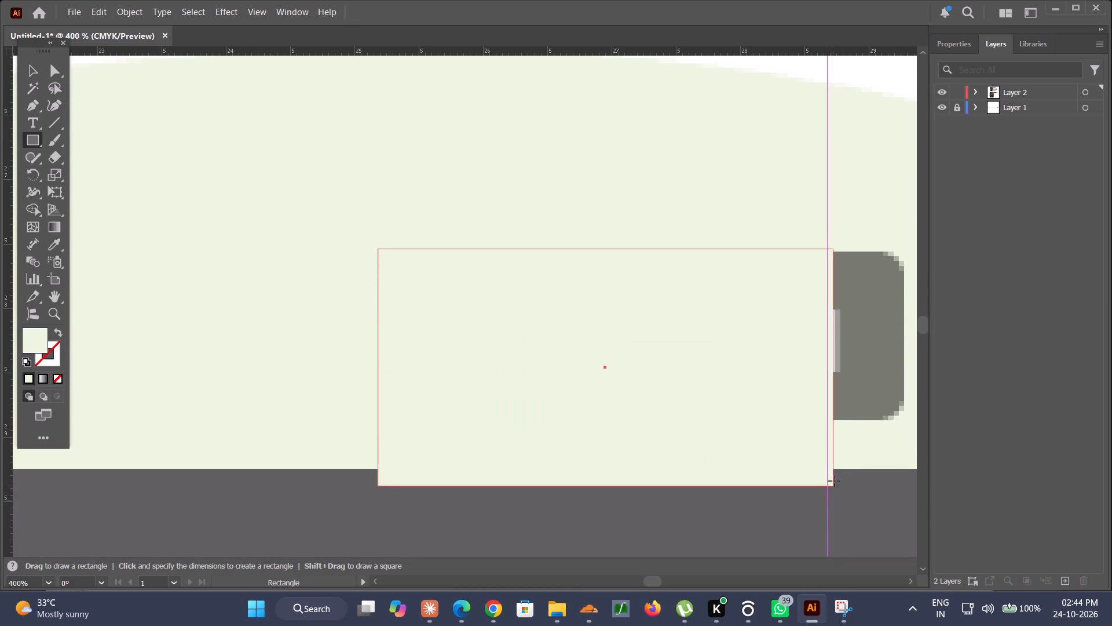
drag(835, 481, 908, 424)
drag(386, 257, 406, 264)
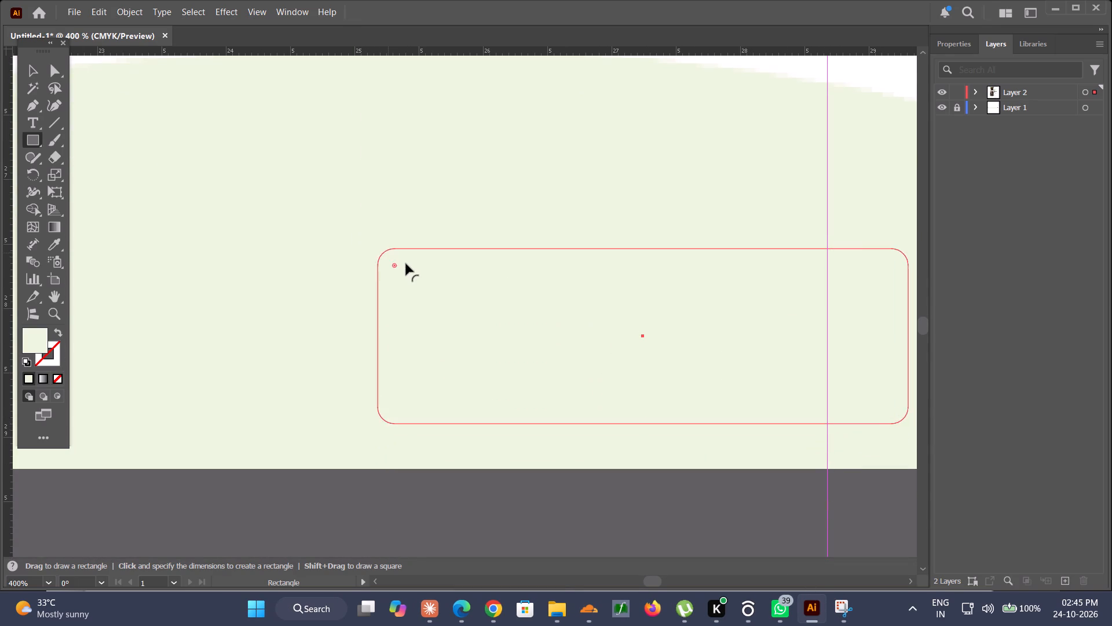
drag(406, 264, 424, 280)
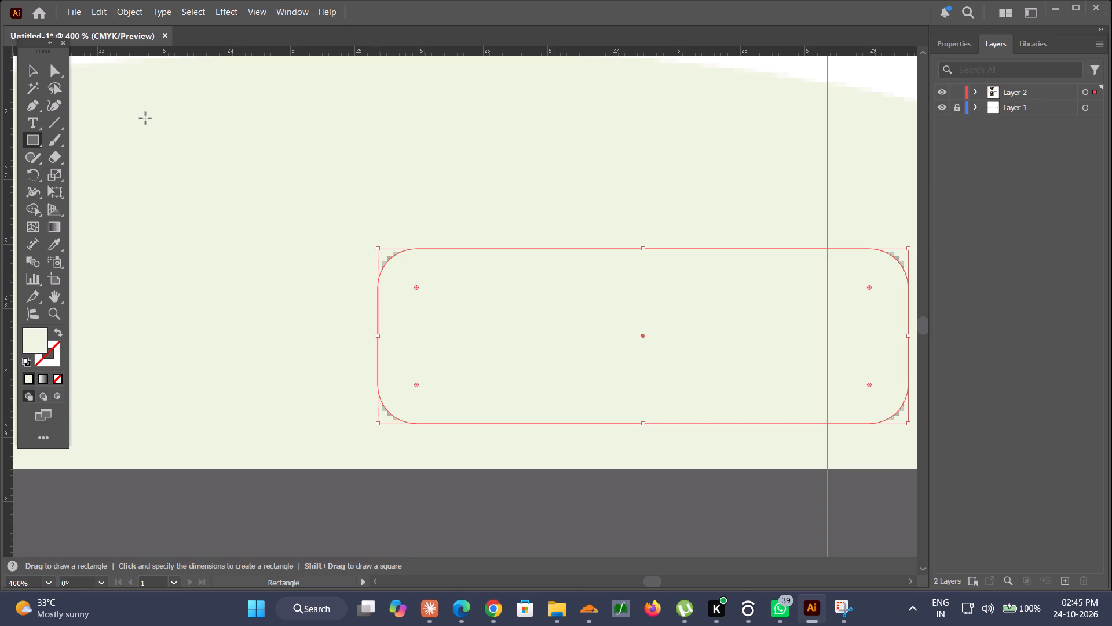
Fill the rounded rectangle with white sampled from the Grow Base reference's background.
click(31, 71)
alt+scroll(137, 123, down, 7)
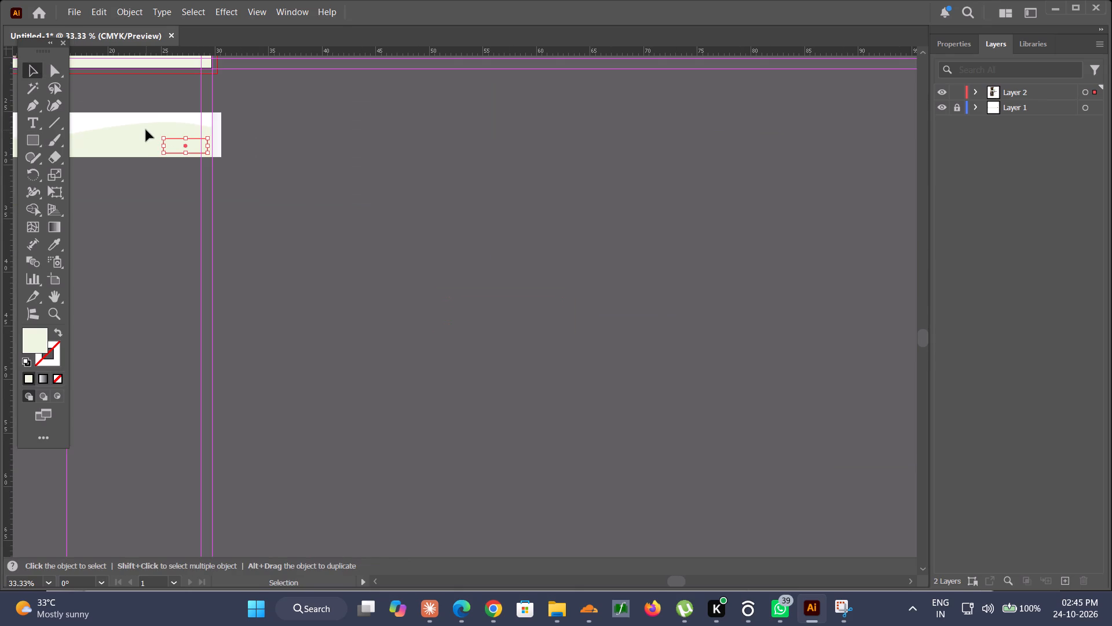
key(i)
scroll(151, 120, up, 13)
scroll(192, 167, right, 1)
click(320, 221)
click(284, 230)
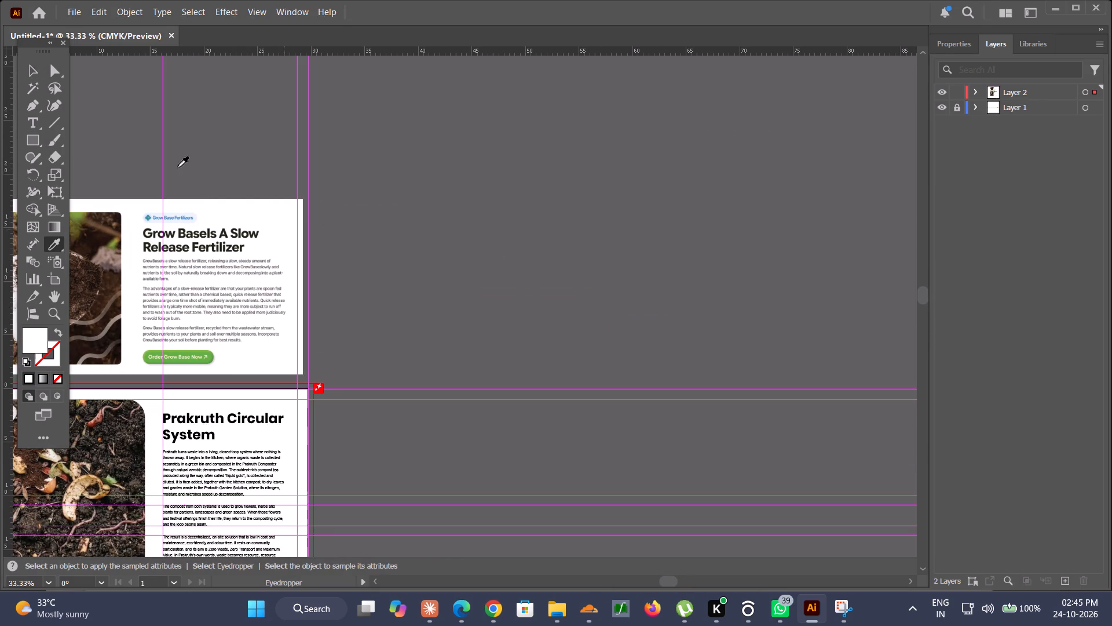
click(18, 68)
click(30, 72)
Move the white rounded rectangle straight up so it sits just above the "Page 1 / 1" badge.
scroll(303, 248, down, 3)
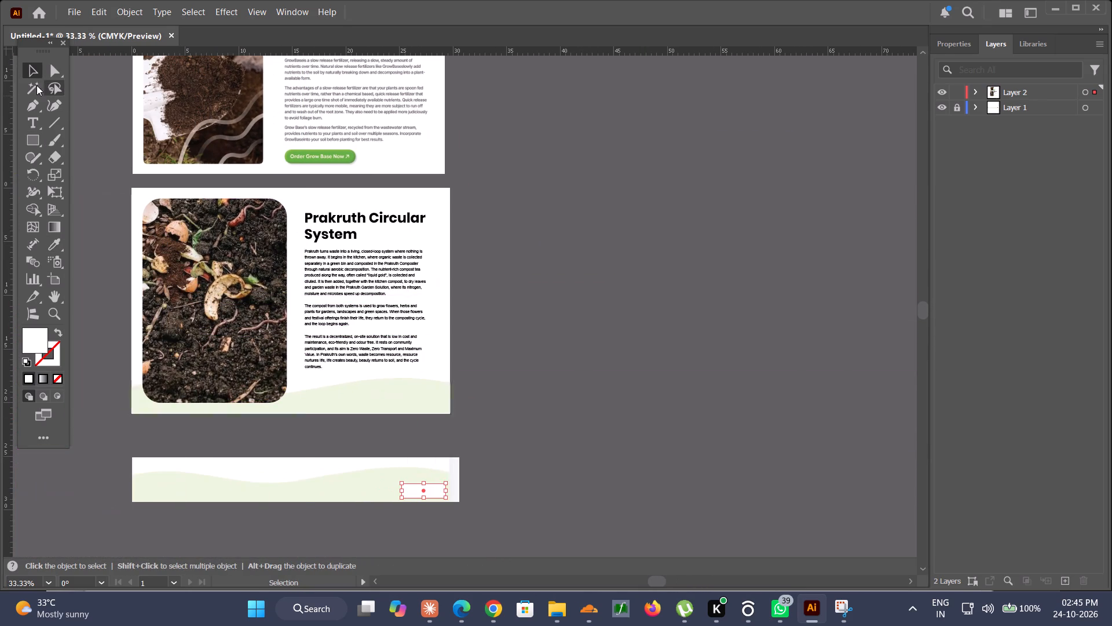
click(36, 73)
click(635, 409)
alt+click(419, 497)
alt+scroll(419, 497, up, 9)
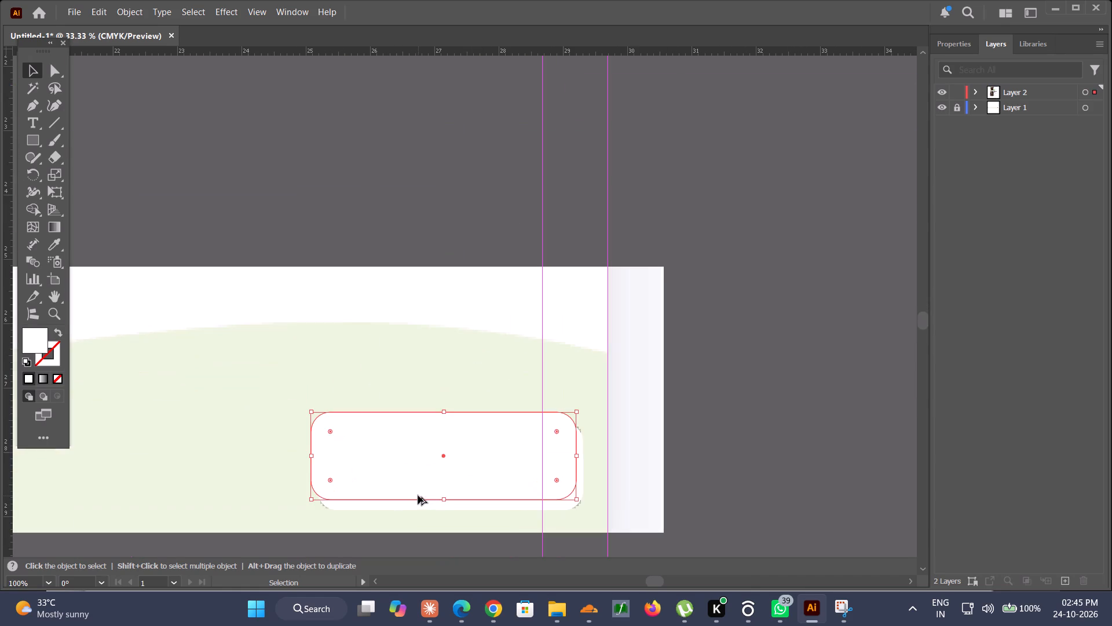
key(BackSpace)
drag(402, 450, 401, 450)
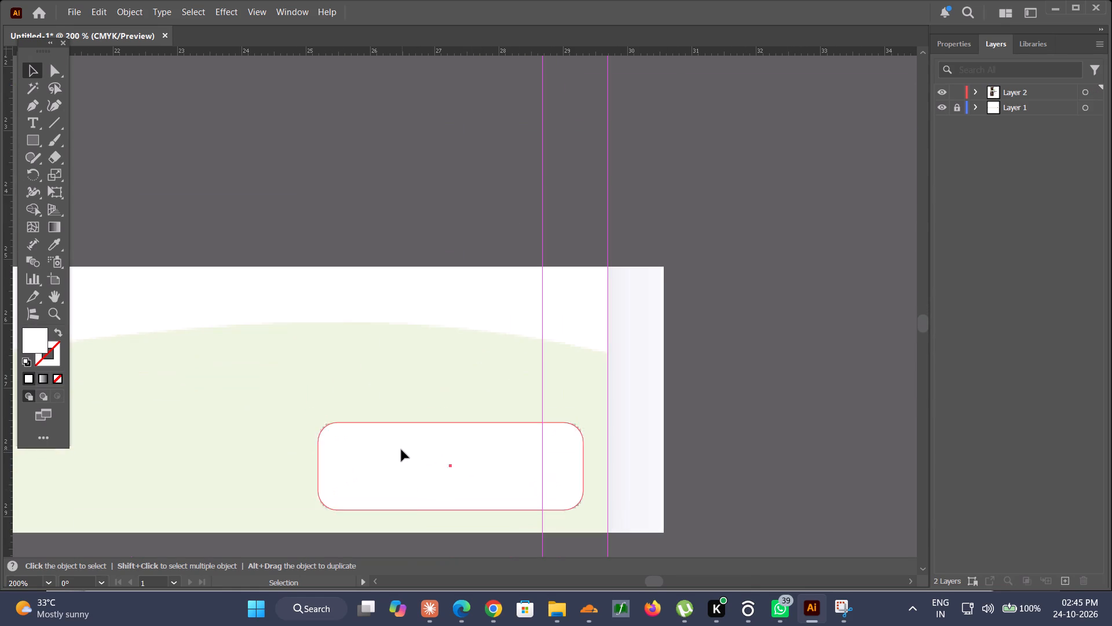
drag(401, 450, 398, 351)
Duplicate the closing "The result is a decentralized" paragraph onto the empty pasteboard and copy its first word, "The".
alt+scroll(397, 351, down, 3)
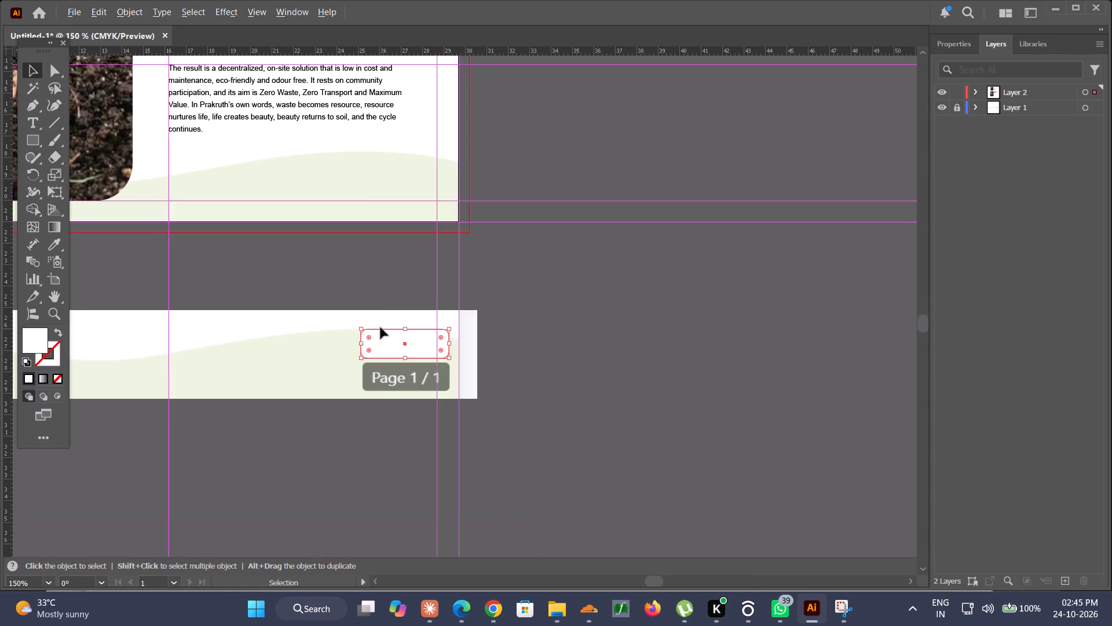
scroll(366, 194, up, 7)
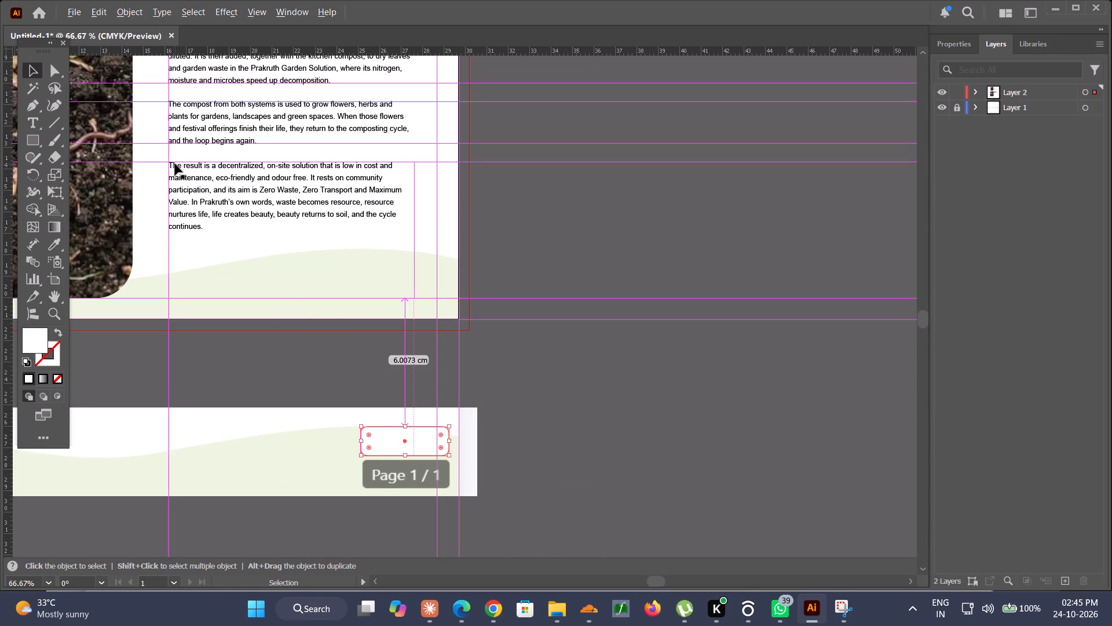
alt+drag(175, 164, 288, 264)
key(ctrl+z)
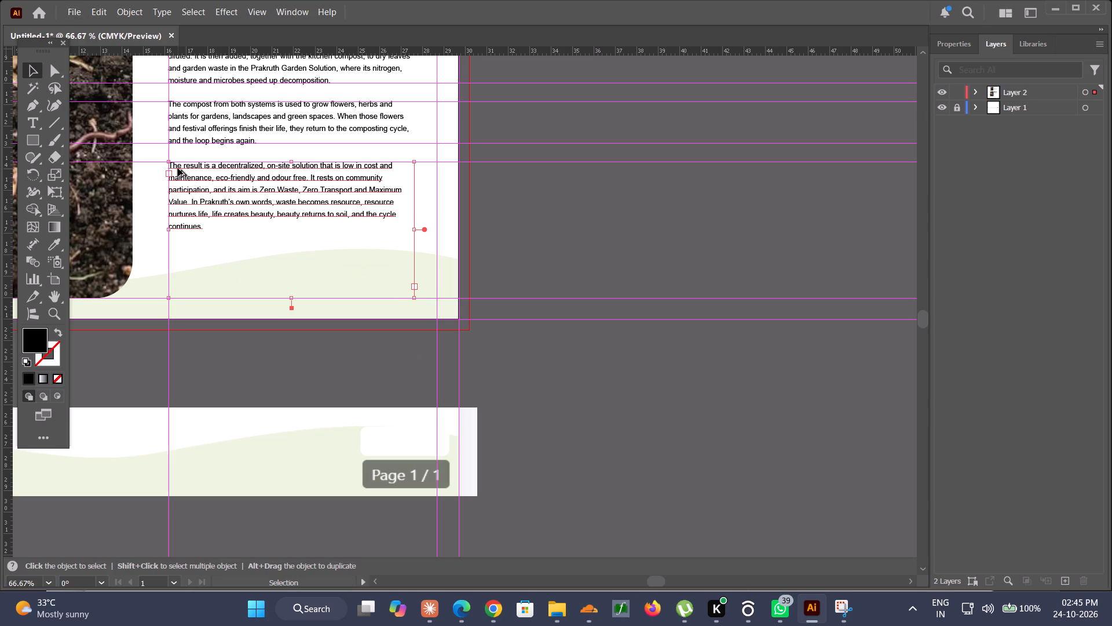
alt+drag(178, 168, 543, 337)
double_click(537, 334)
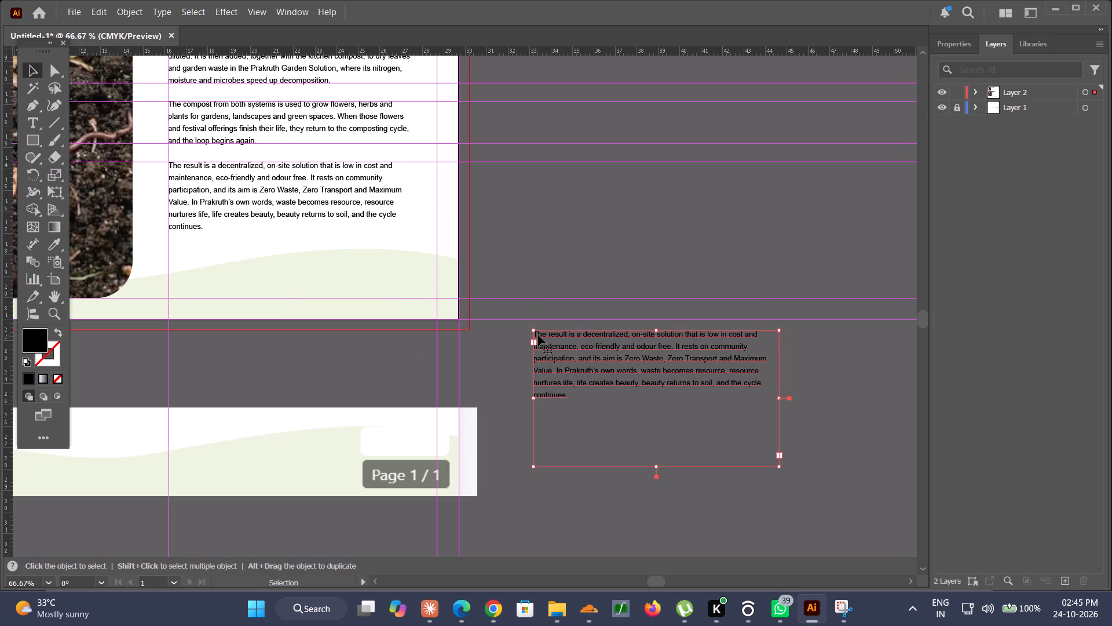
double_click(541, 335)
double_click(543, 334)
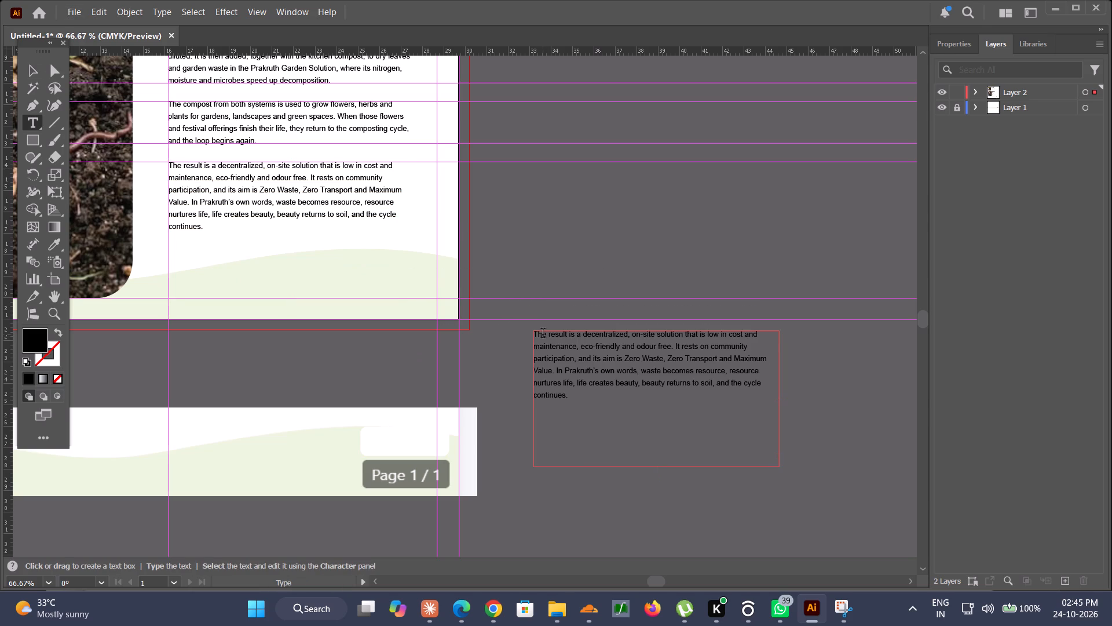
key(ctrl+c)
Paste the copied word "The" as a separate text object and place it on the white rounded rectangle.
click(38, 75)
click(250, 329)
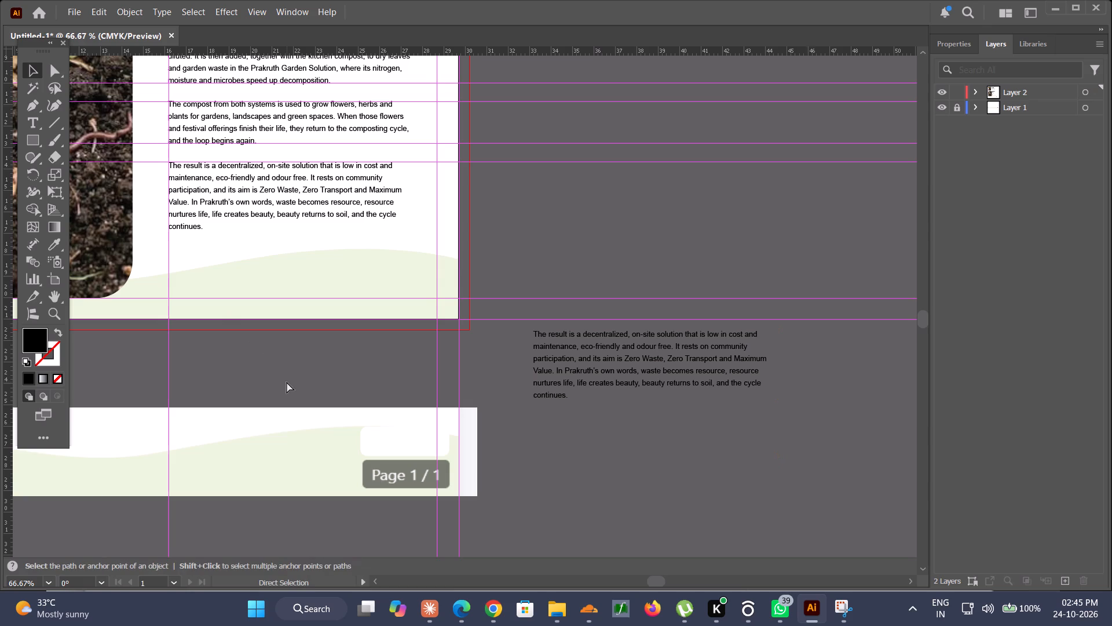
key(ctrl+v)
drag(465, 305, 419, 403)
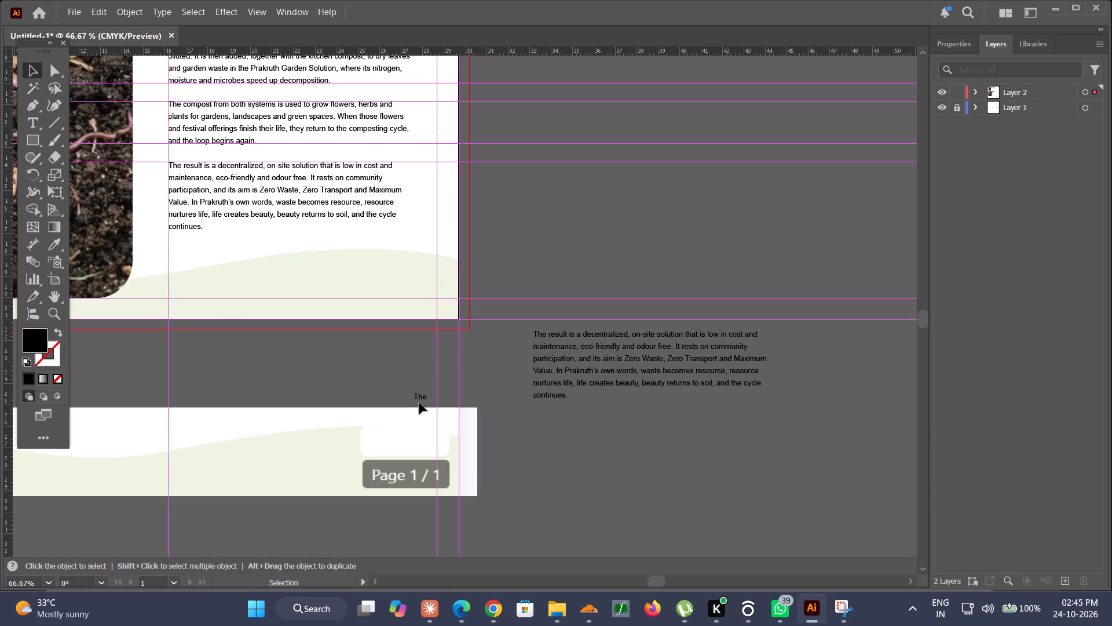
drag(419, 403, 390, 442)
Delete the duplicated paragraph from the pasteboard.
click(537, 351)
key(Delete)
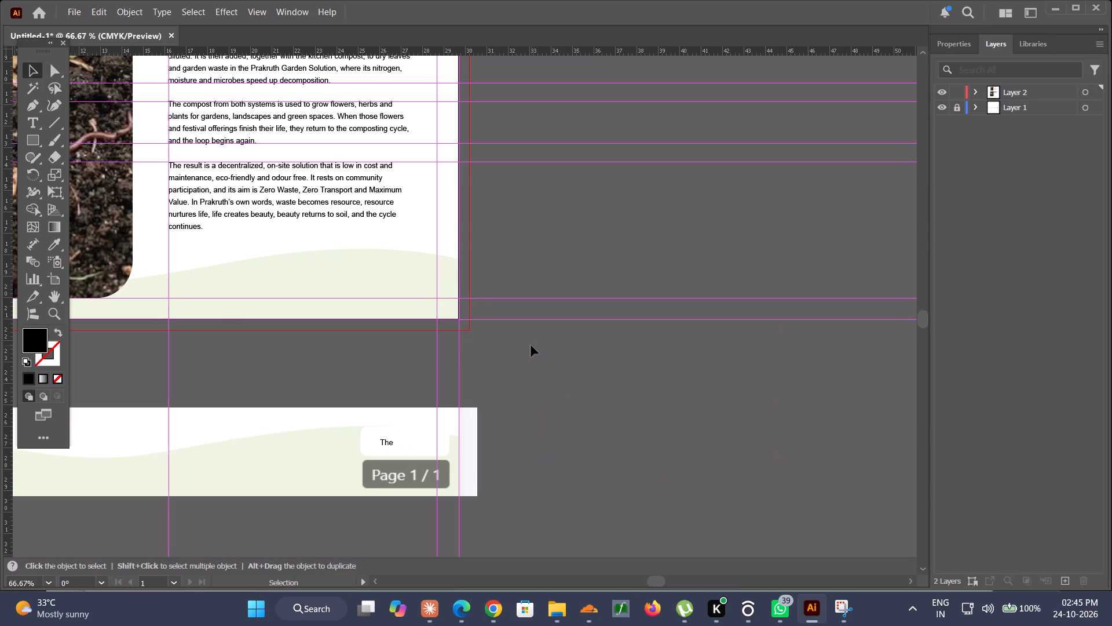
alt+drag(540, 349, 357, 379)
Set the font size of the "The" text on the white rectangle to 21 pt.
alt+scroll(343, 383, up, 2)
alt+scroll(485, 588, up, 3)
scroll(396, 472, down, 7)
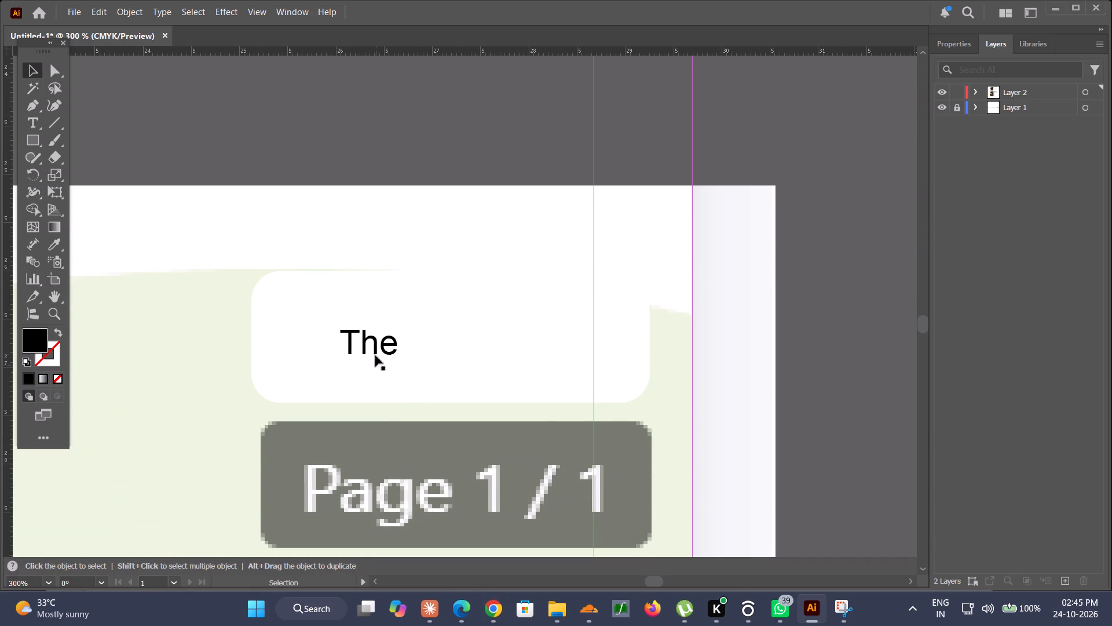
click(368, 333)
click(945, 45)
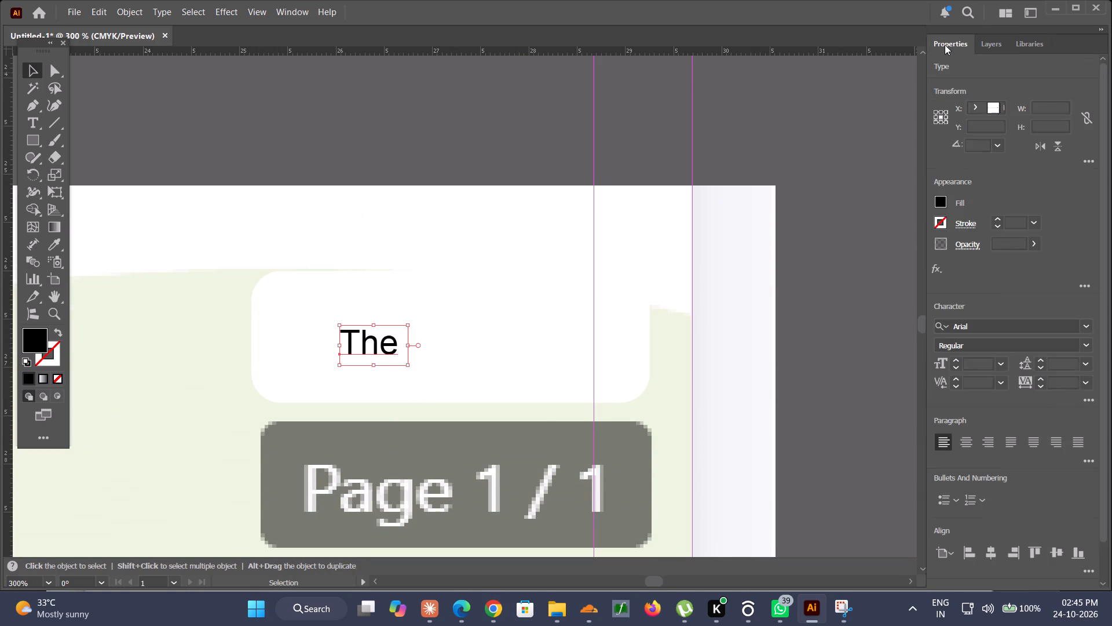
click(1003, 364)
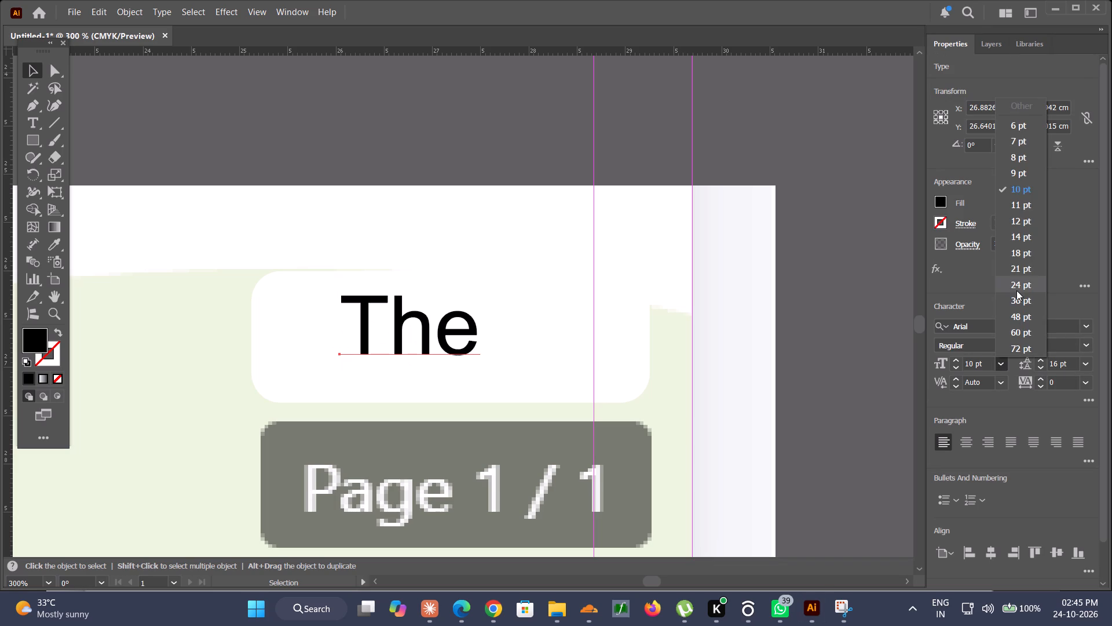
click(1016, 270)
Align the "The" text over the badge's word "Page" and retype it as "Page".
drag(360, 330, 360, 330)
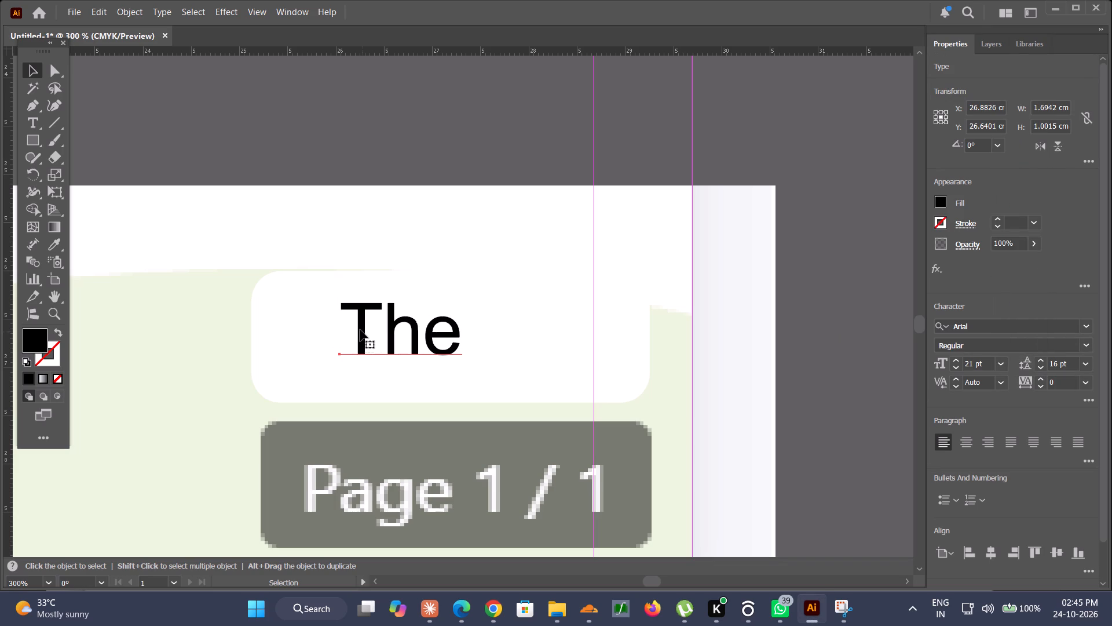
drag(360, 330, 340, 409)
drag(361, 340, 342, 394)
drag(361, 342, 358, 339)
drag(358, 339, 319, 503)
triple_click(319, 503)
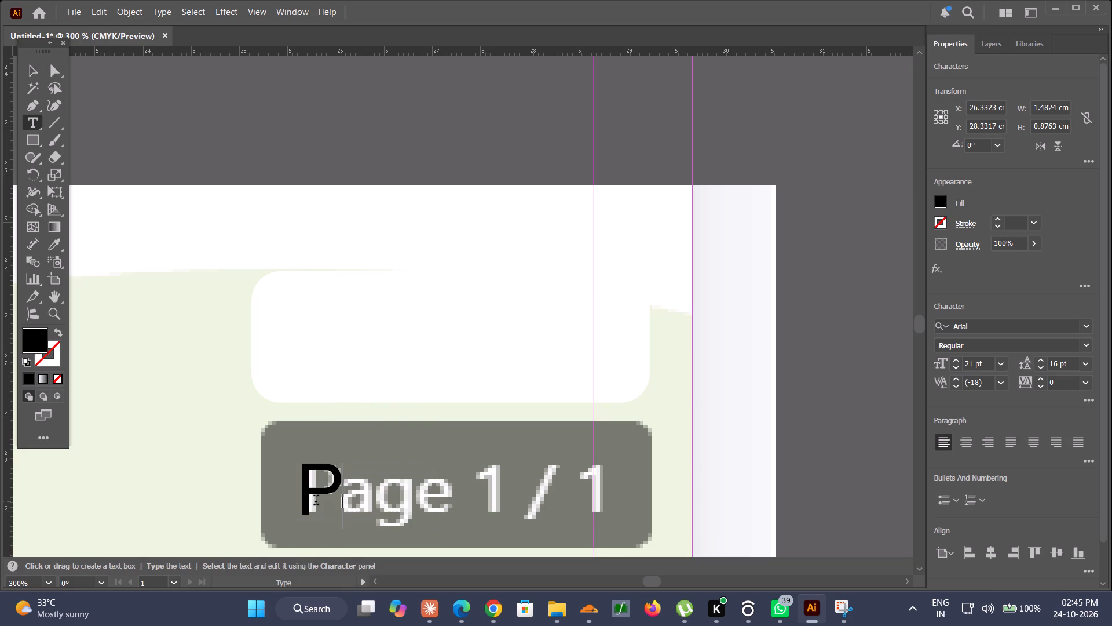
text(age)
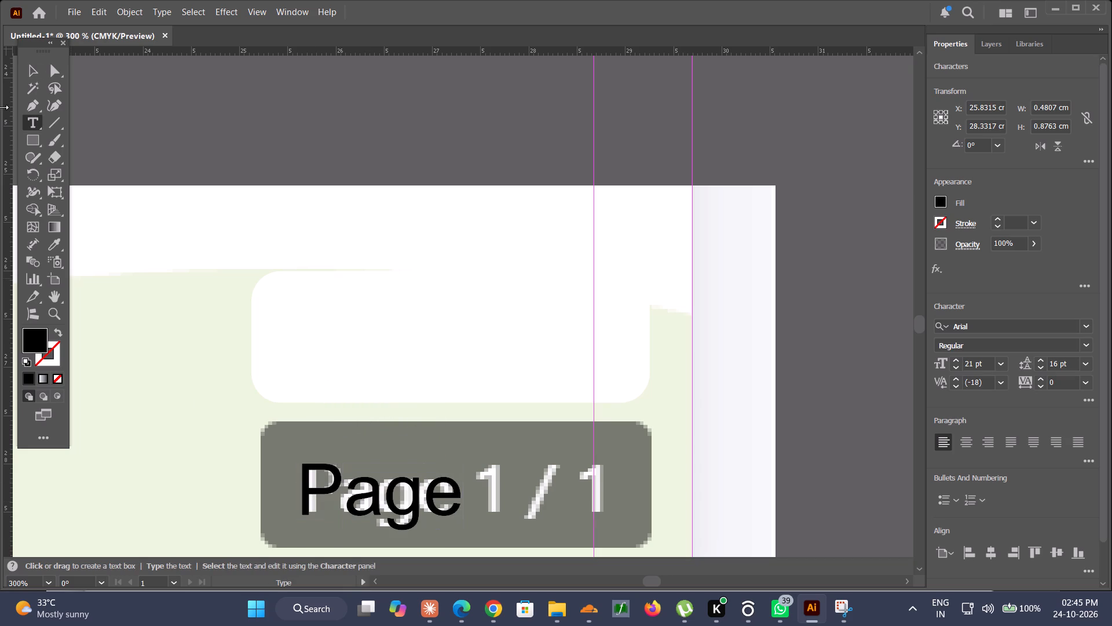
Move the "Page" text up onto the white rounded rectangle, in line with the badge's lettering below.
click(38, 73)
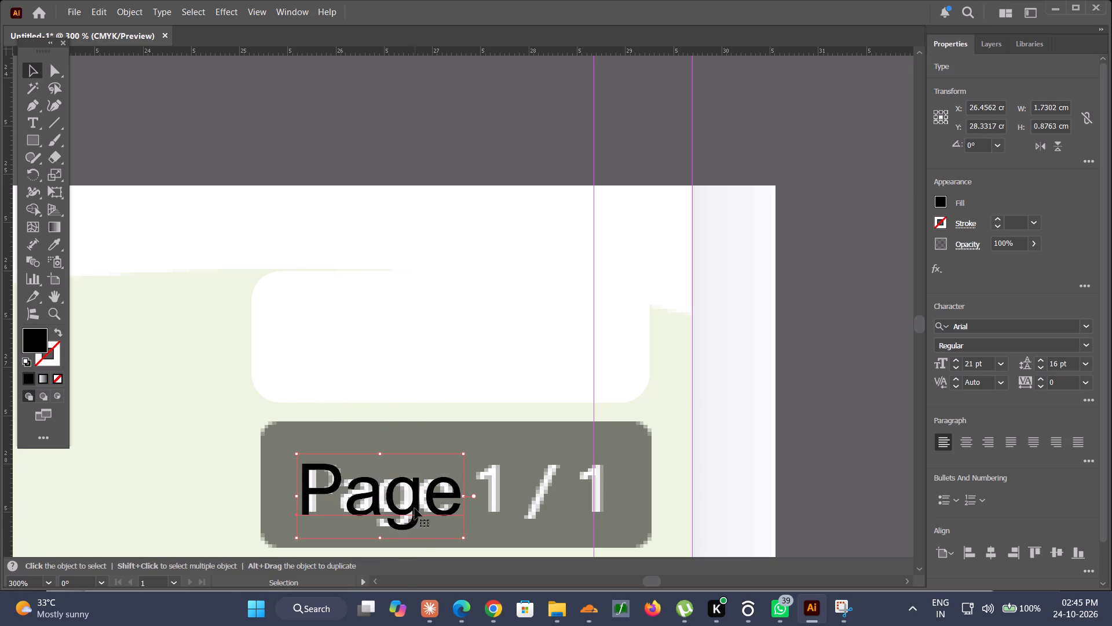
drag(415, 508, 408, 355)
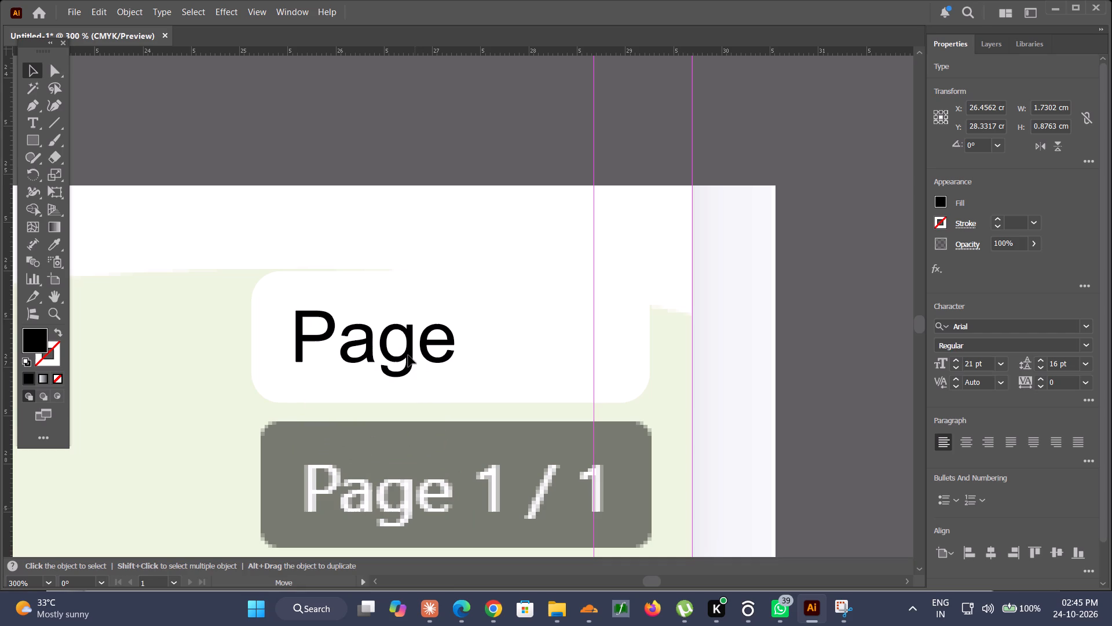
drag(408, 355, 419, 353)
Duplicate the "Page" text beside the original and change the copy to "1".
alt+drag(453, 356, 616, 354)
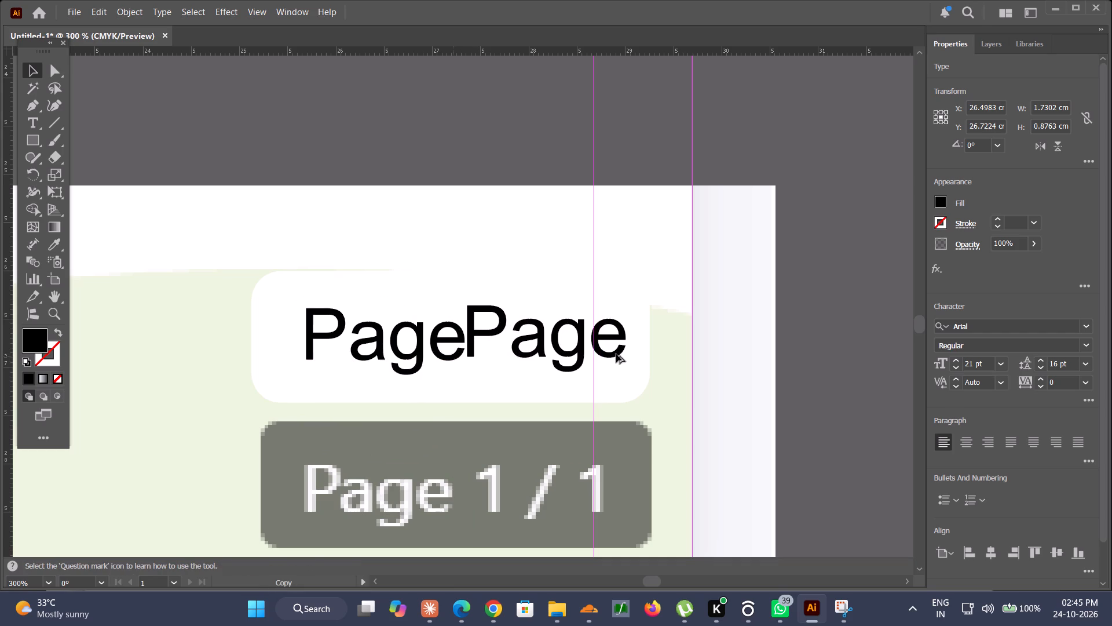
alt+drag(616, 354, 618, 355)
triple_click(618, 355)
key(1)
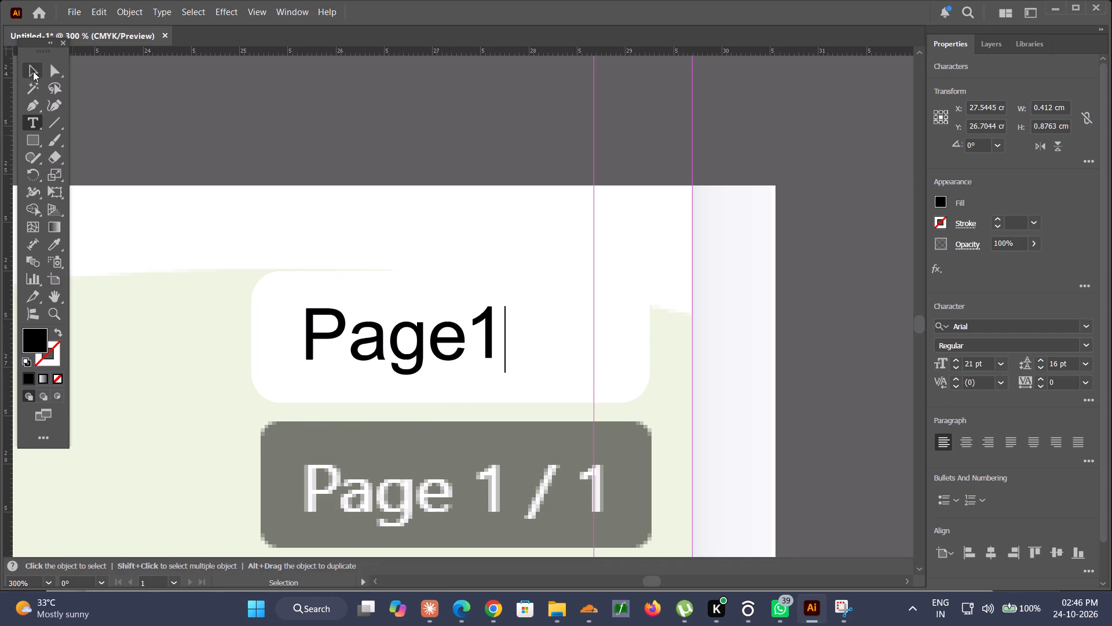
Shift the "1" slightly away from "Page" to leave a word space between them.
click(30, 65)
drag(488, 332, 502, 333)
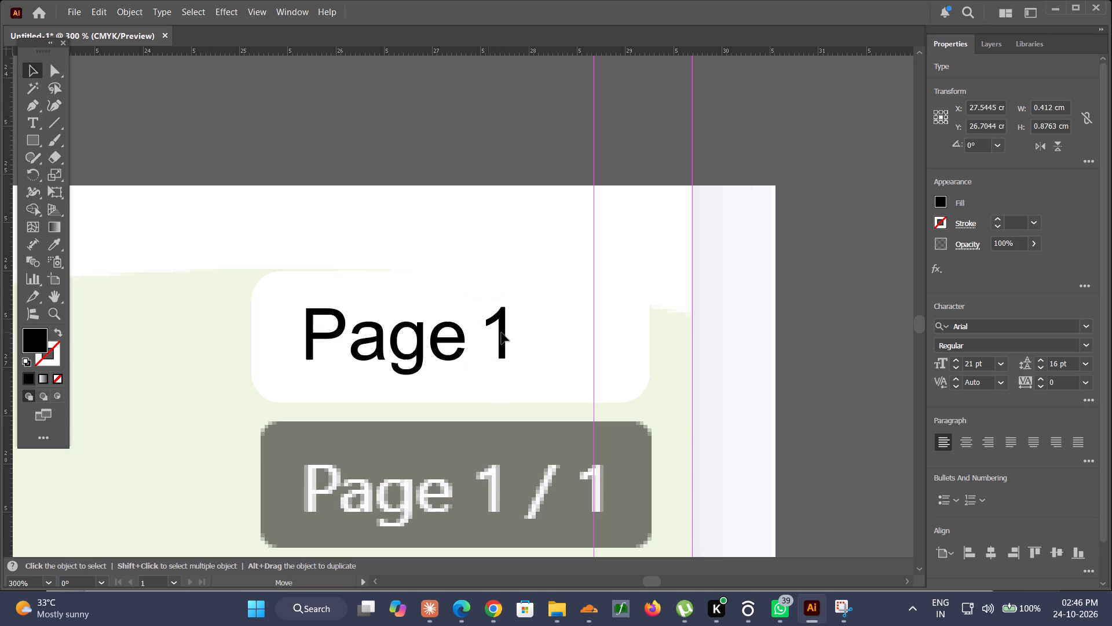
drag(502, 333, 507, 331)
click(488, 149)
alt+scroll(477, 325, up, 2)
alt+scroll(477, 325, down, 2)
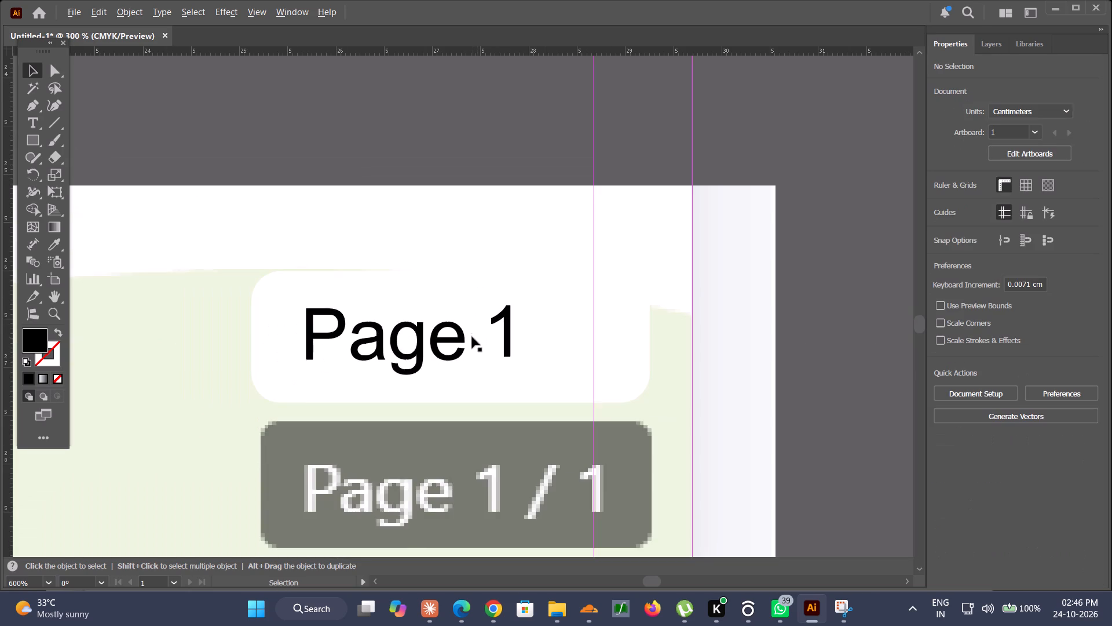
Add a horizontal ruler guide along the baseline of the "Page" text.
alt+scroll(484, 344, up, 2)
alt+scroll(387, 42, down, 2)
drag(400, 53, 419, 196)
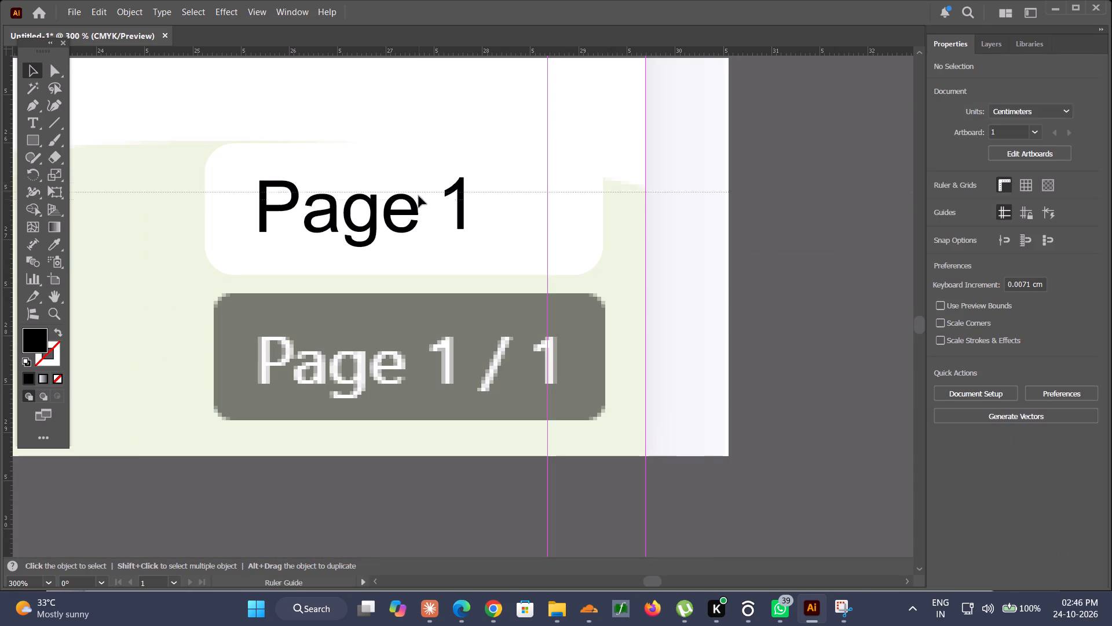
drag(419, 196, 423, 231)
Move the "1" down slightly so it sits on the baseline guide with "Page".
alt+scroll(453, 213, up, 2)
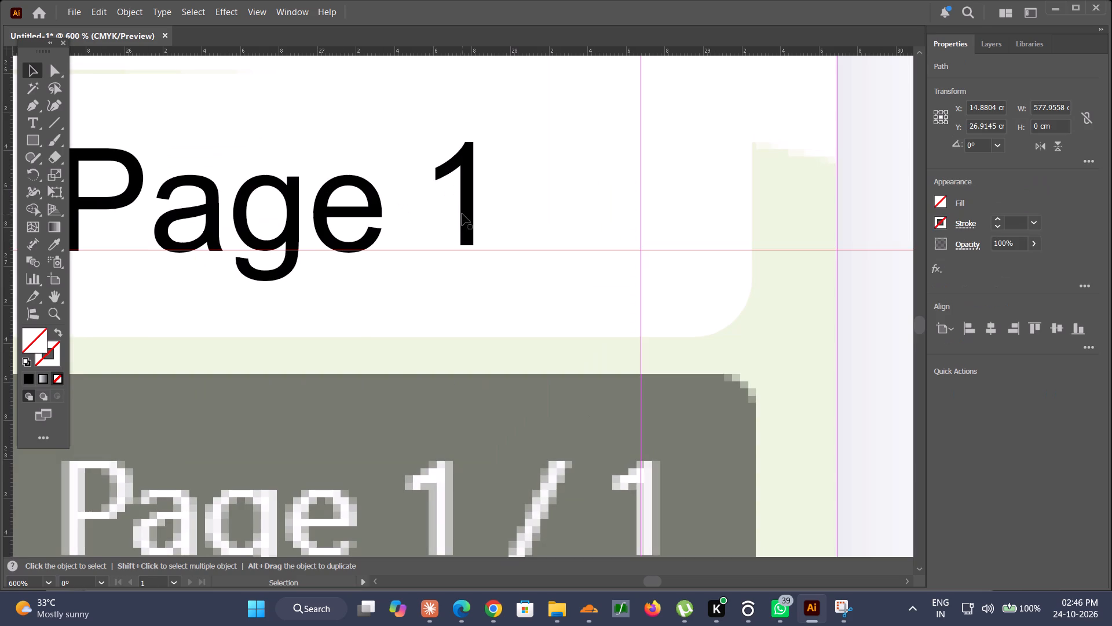
drag(464, 216, 464, 221)
alt+scroll(464, 221, down, 3)
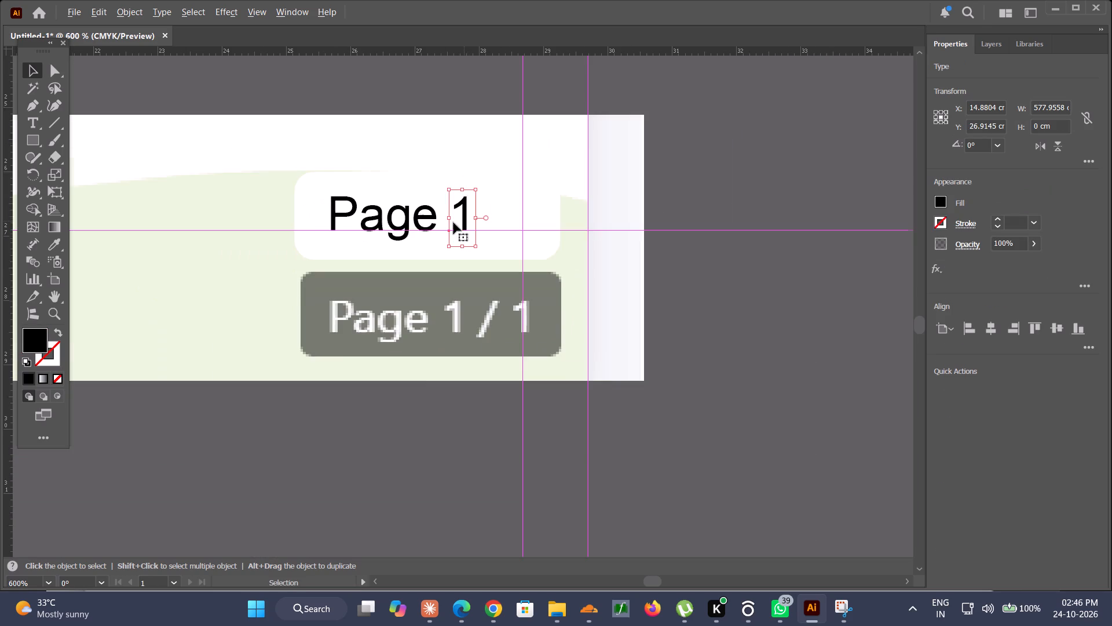
alt+scroll(381, 224, up, 1)
alt+scroll(596, 103, down, 2)
Lock the document's guides.
click(759, 148)
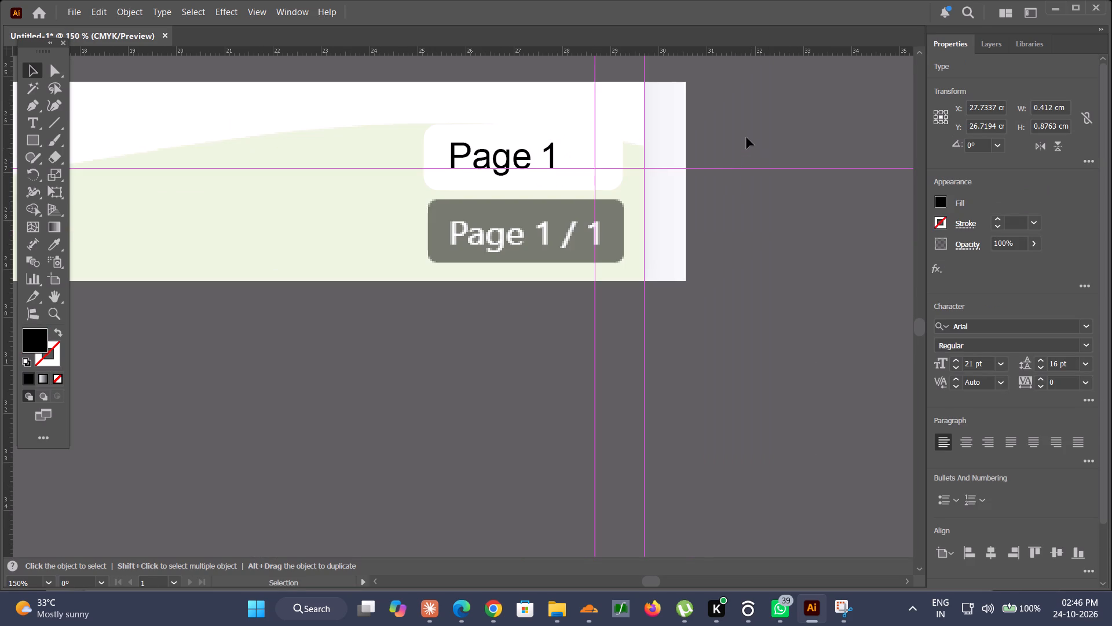
right_click(747, 137)
click(795, 358)
Select "Page" and "1" together and centre them by eye inside the white rounded rectangle.
alt+scroll(606, 169, up, 2)
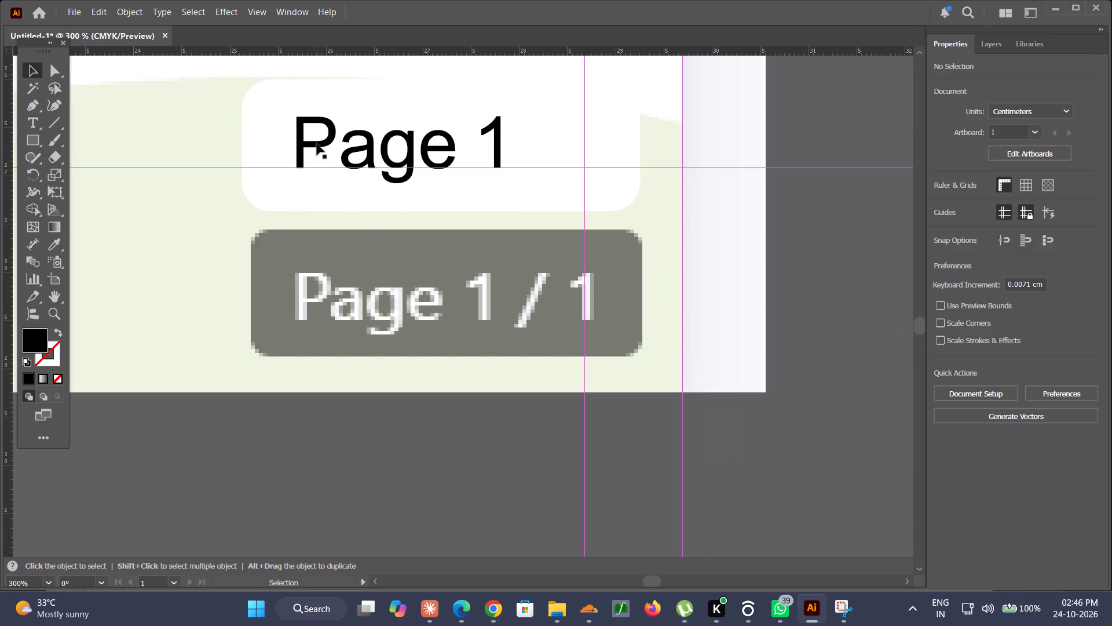
click(317, 144)
shift+click(498, 149)
drag(499, 149, 505, 149)
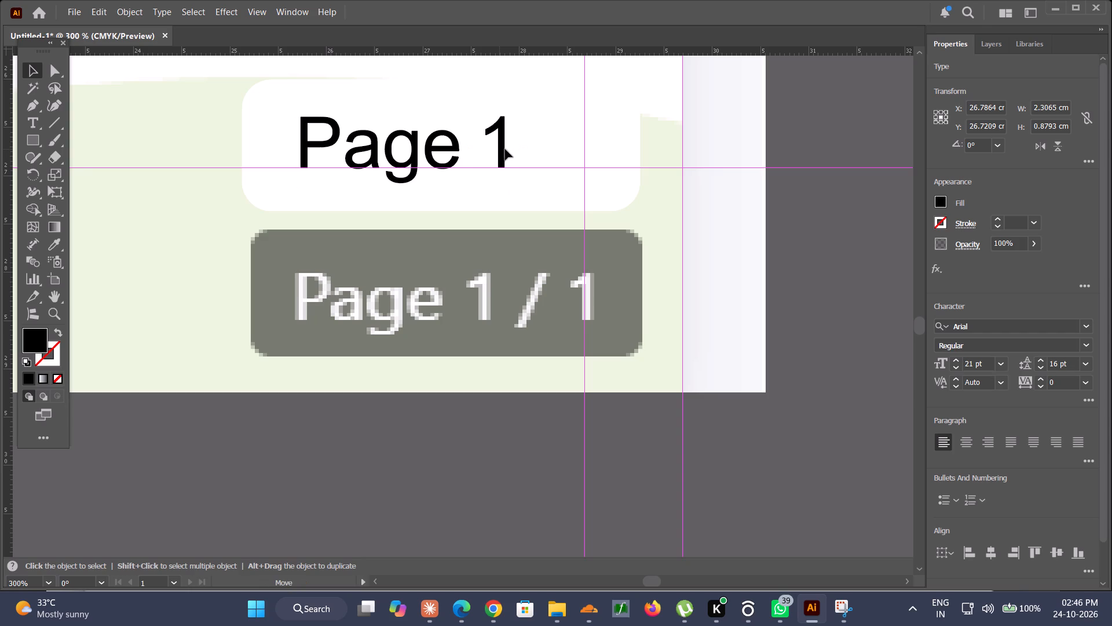
drag(505, 149, 536, 148)
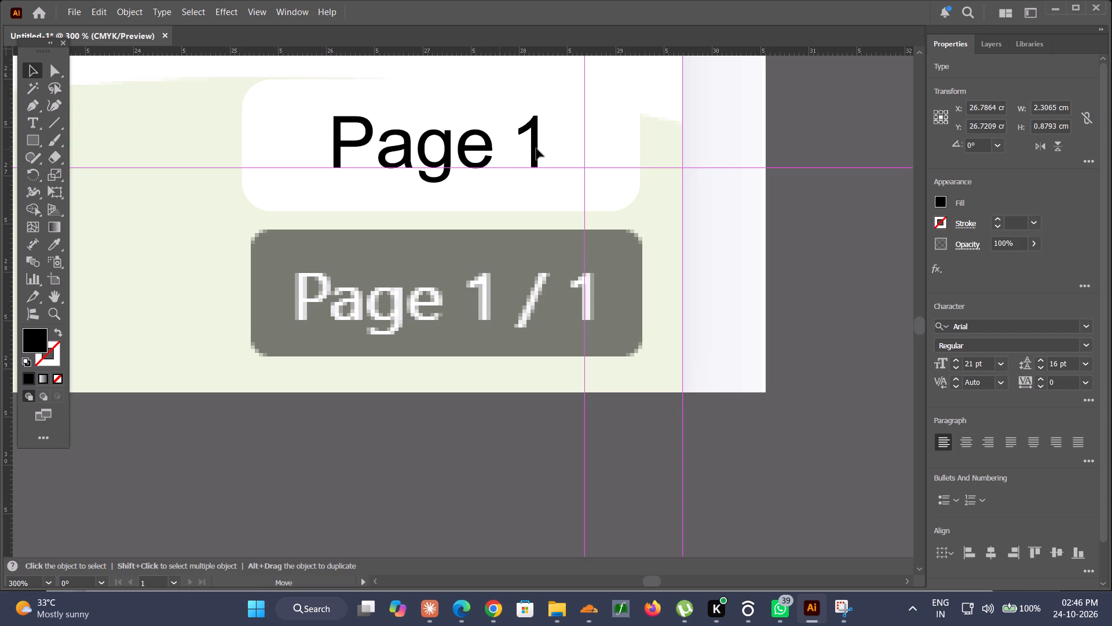
drag(536, 148, 539, 146)
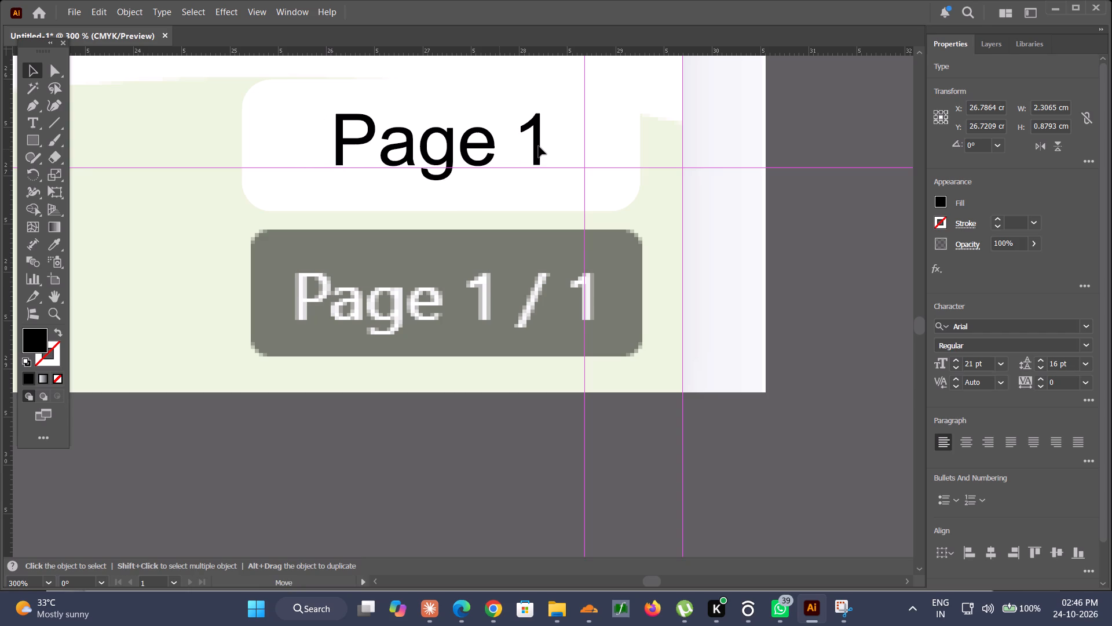
drag(539, 146, 540, 148)
click(580, 427)
Fill the white rounded rectangle with the grey sampled from the reference "Page 1 / 1" badge using the Eyedropper.
click(561, 329)
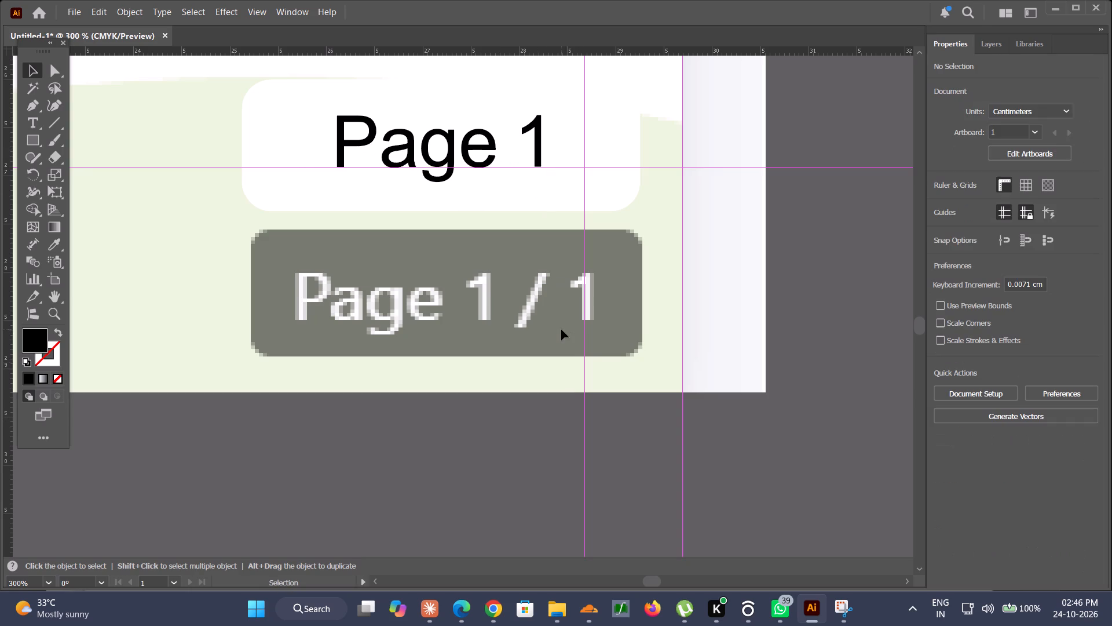
click(567, 354)
click(588, 177)
key(i)
click(564, 331)
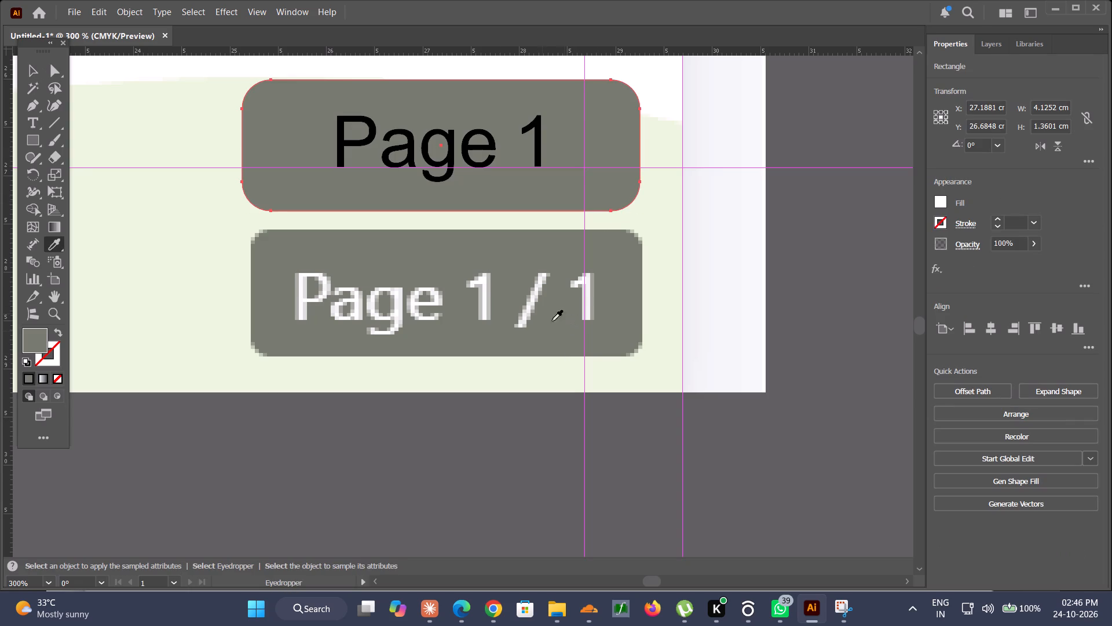
drag(28, 76, 28, 71)
drag(424, 389, 436, 404)
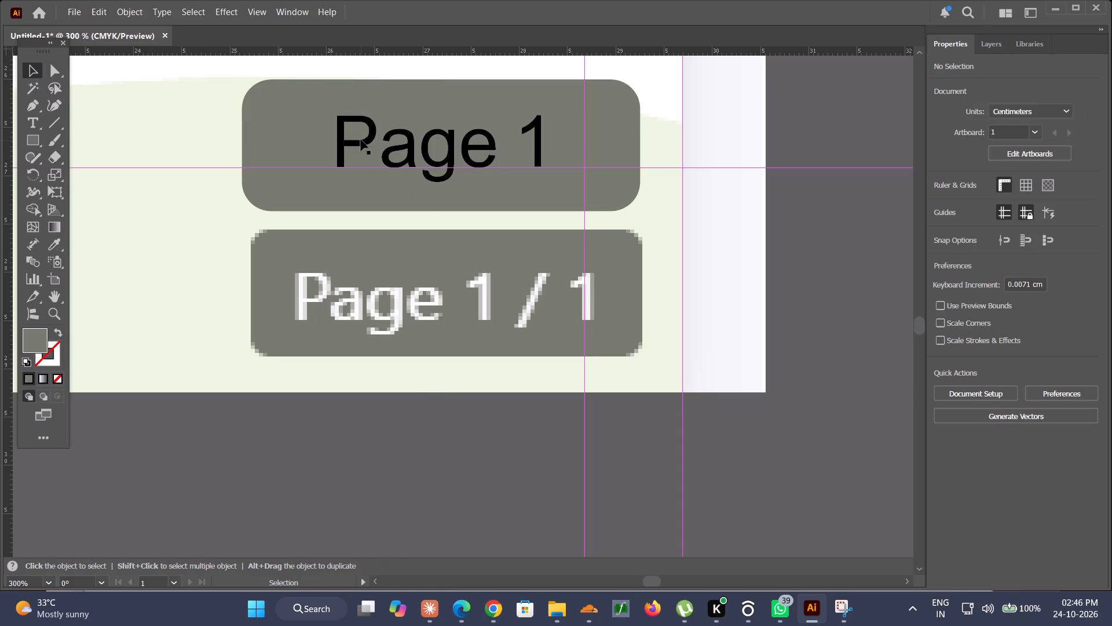
Recolour the "Page" and "1" texts white by sampling the white page background with the Eyedropper.
click(361, 140)
shift+click(539, 140)
key(i)
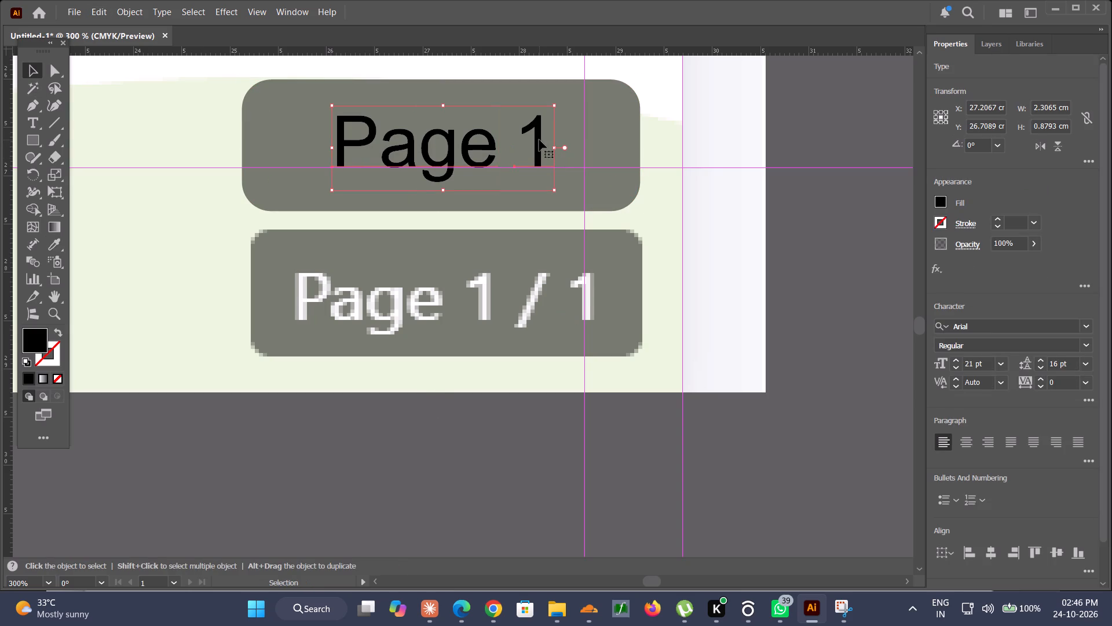
alt+scroll(539, 140, down, 5)
scroll(444, 0, up, 2)
alt+scroll(491, 138, down, 3)
scroll(515, 1, up, 5)
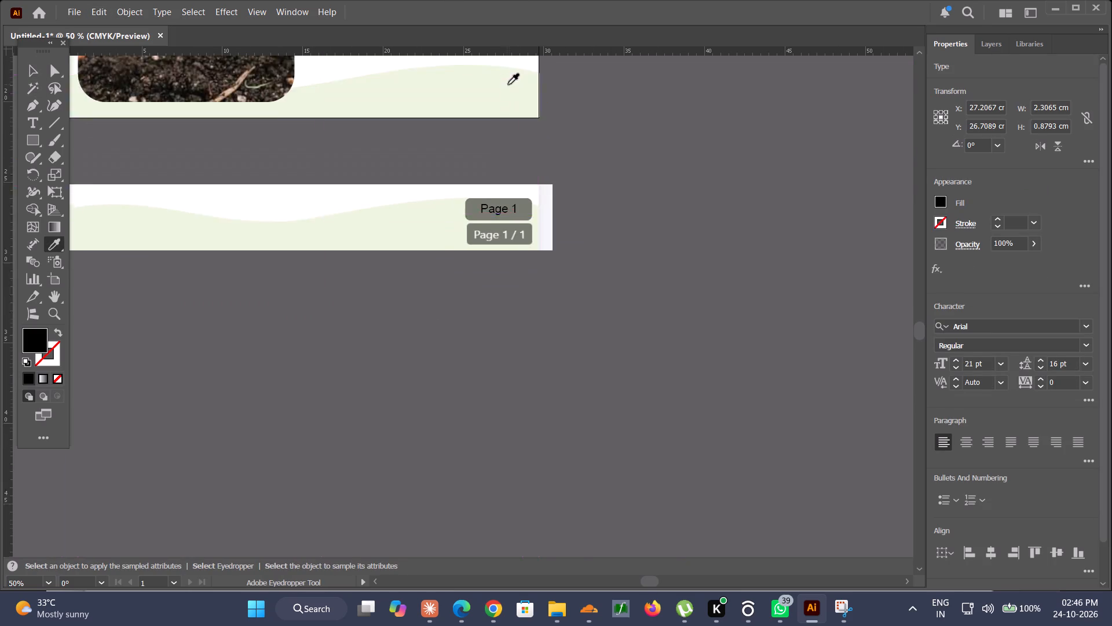
scroll(508, 85, up, 6)
click(514, 151)
alt+scroll(67, 147, up, 3)
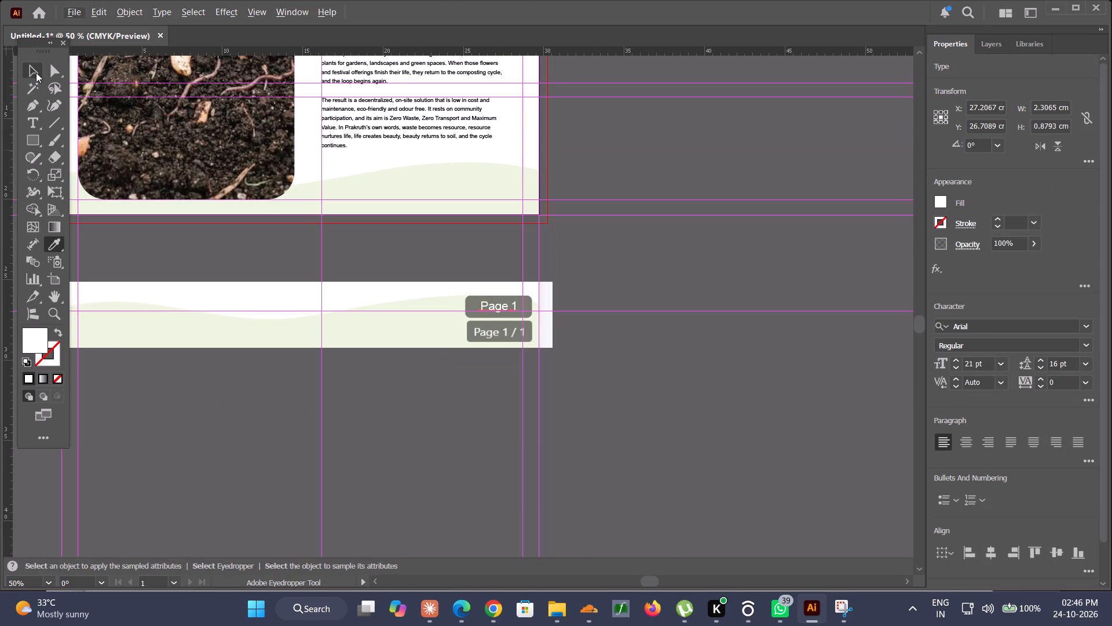
click(36, 72)
click(609, 348)
Duplicate the whole "Page 1" badge onto the lower-right corner of the Prakruth Circular System page.
alt+scroll(532, 301, up, 7)
alt+scroll(529, 304, down, 5)
alt+scroll(433, 330, up, 4)
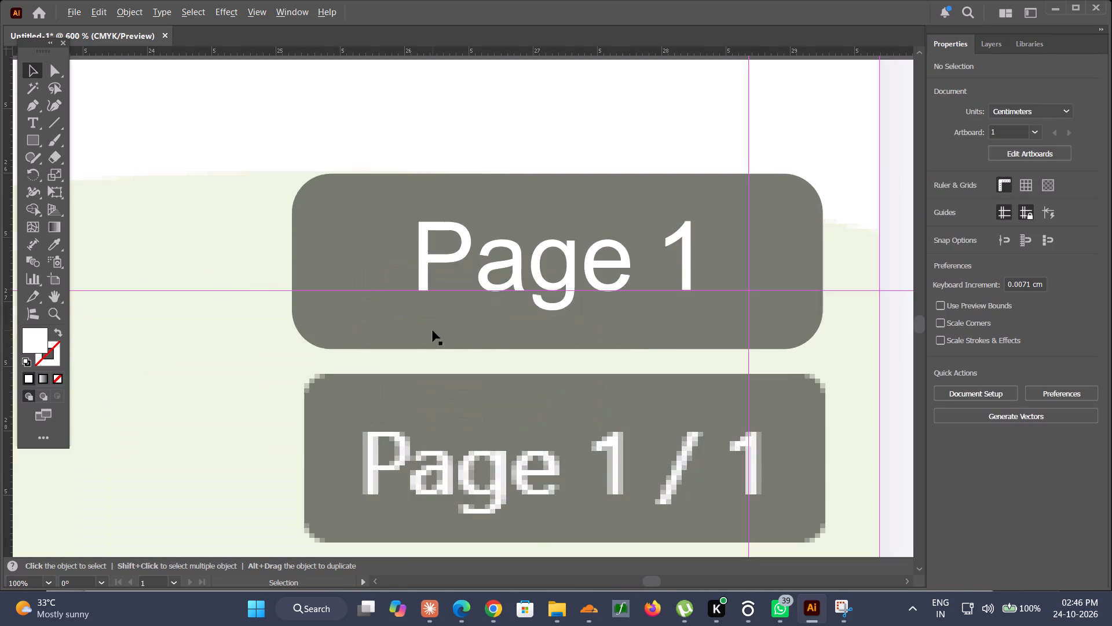
alt+scroll(507, 273, up, 2)
alt+scroll(507, 272, down, 5)
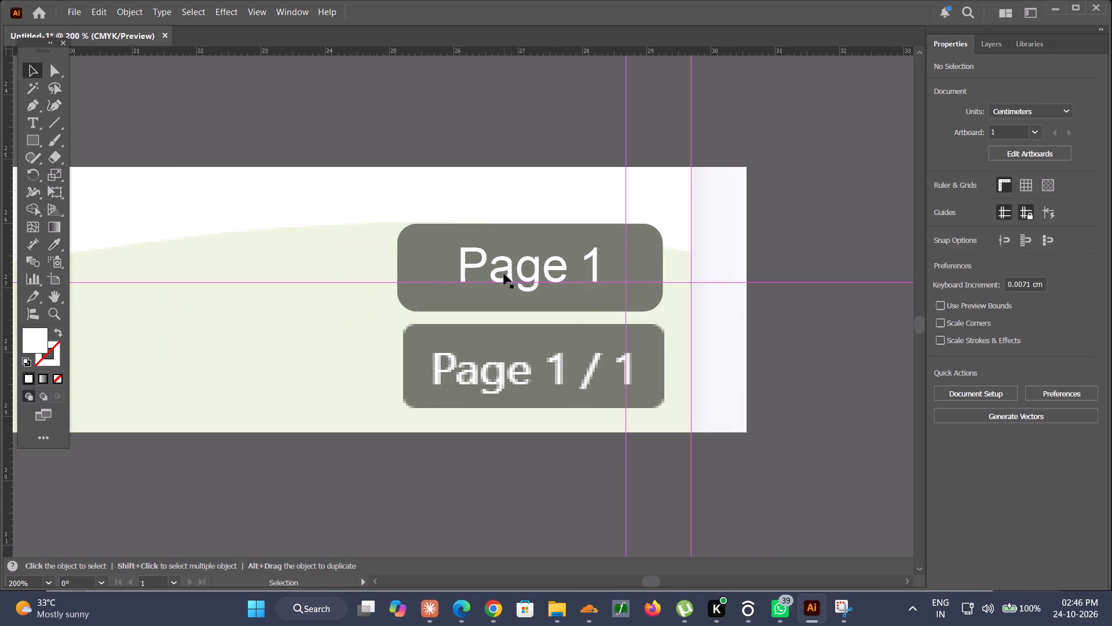
alt+scroll(504, 274, down, 3)
click(506, 275)
click(577, 258)
drag(580, 258, 499, 272)
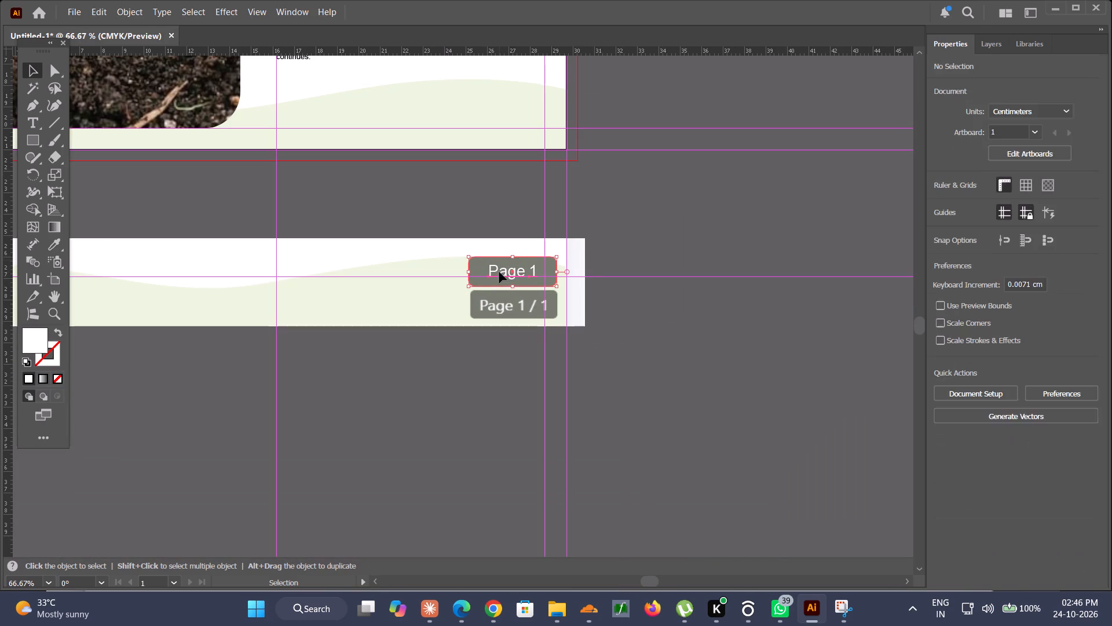
alt+scroll(517, 271, down, 1)
drag(517, 271, 517, 154)
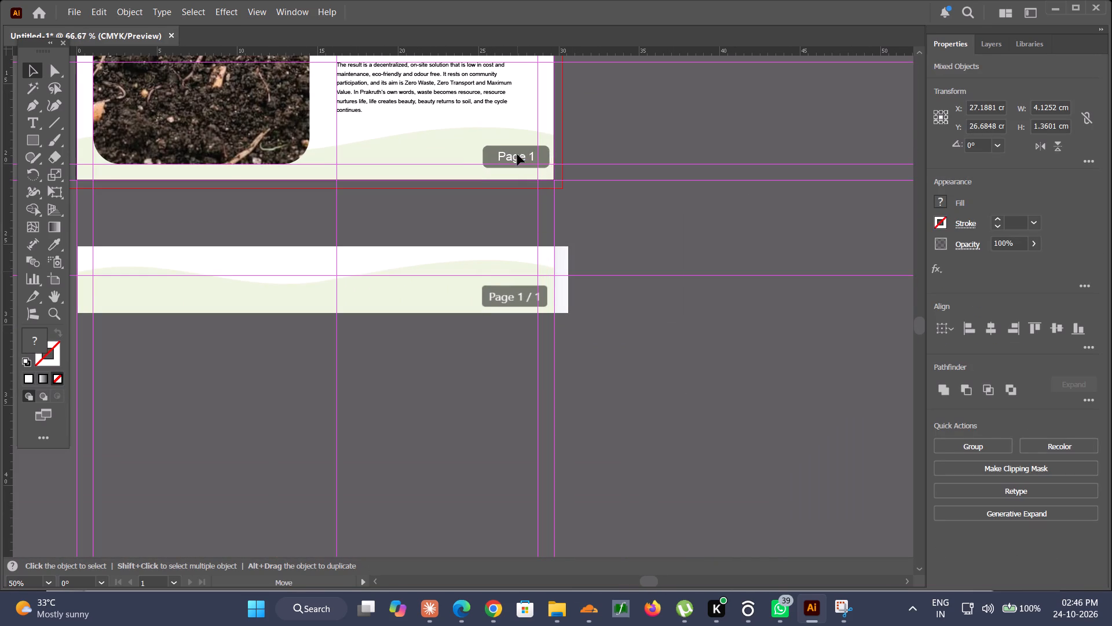
drag(517, 154, 508, 154)
Adjust the copied badge so its right and bottom edges meet the page's margin guides.
alt+scroll(513, 153, up, 7)
drag(546, 201, 545, 185)
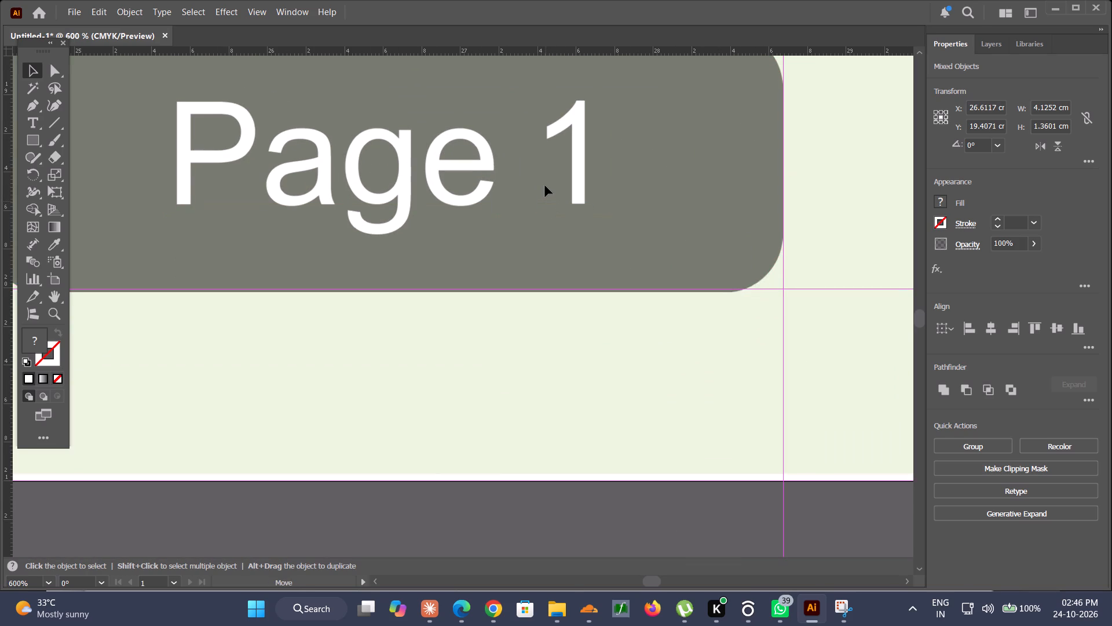
drag(545, 185, 547, 185)
alt+scroll(550, 183, down, 5)
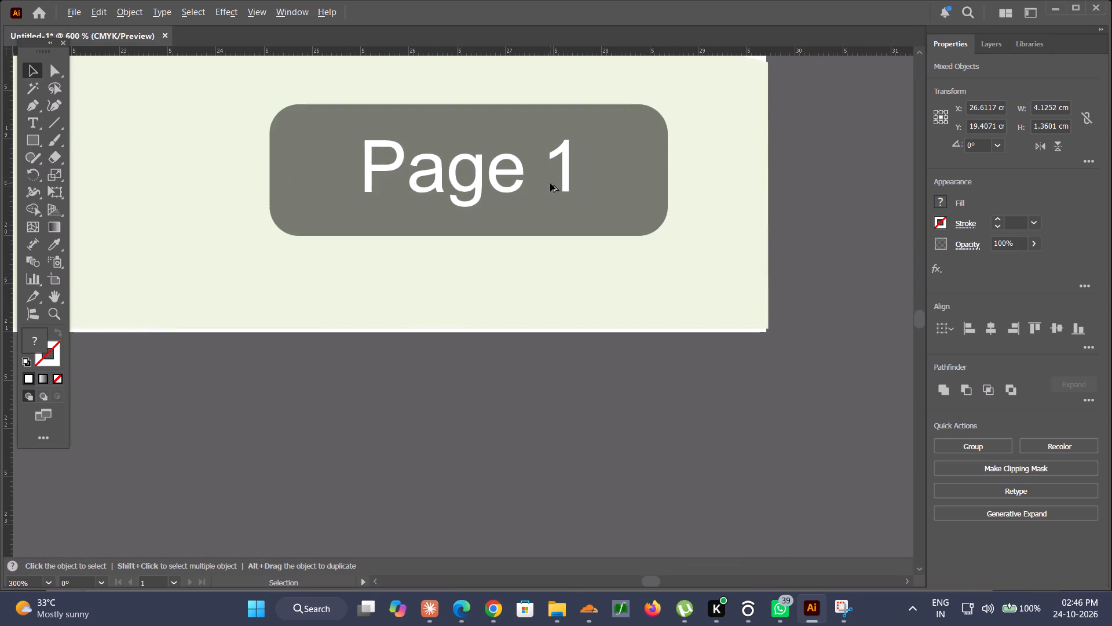
alt+scroll(550, 183, down, 5)
click(531, 279)
Review the Prakruth page layout against the Grow Base reference above it.
alt+scroll(531, 279, down, 4)
scroll(615, 226, up, 4)
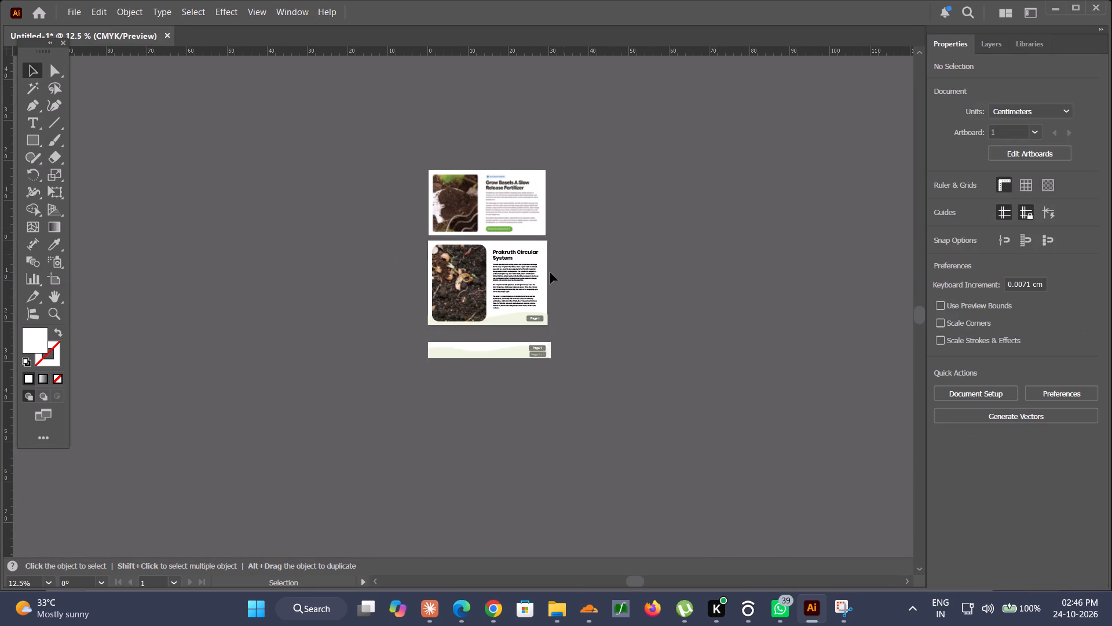
scroll(550, 272, up, 3)
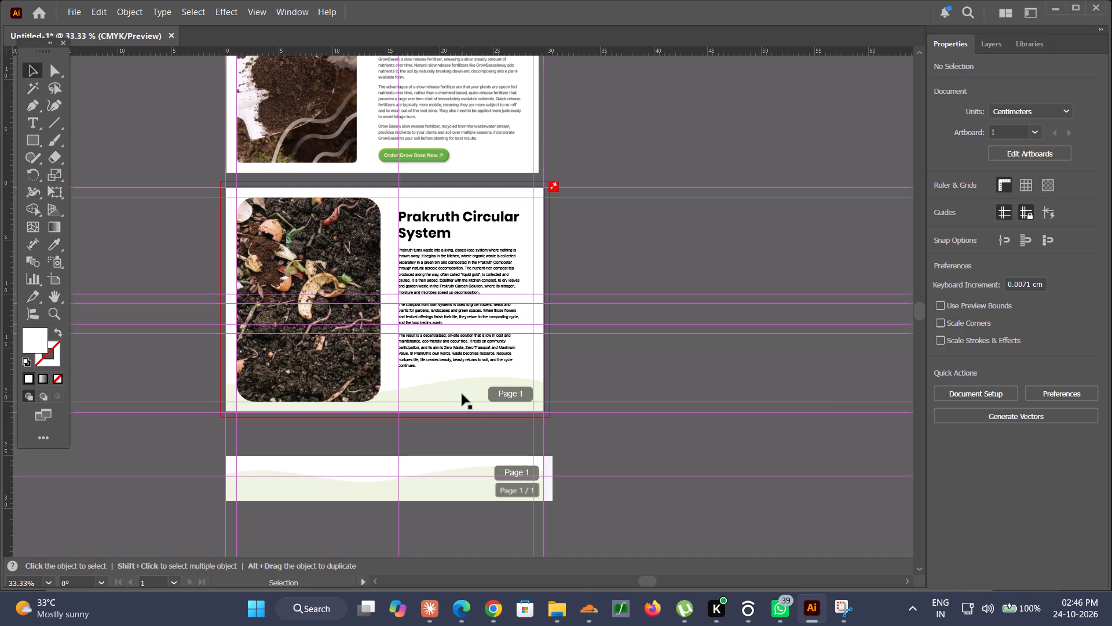
scroll(462, 394, up, 5)
scroll(458, 398, down, 3)
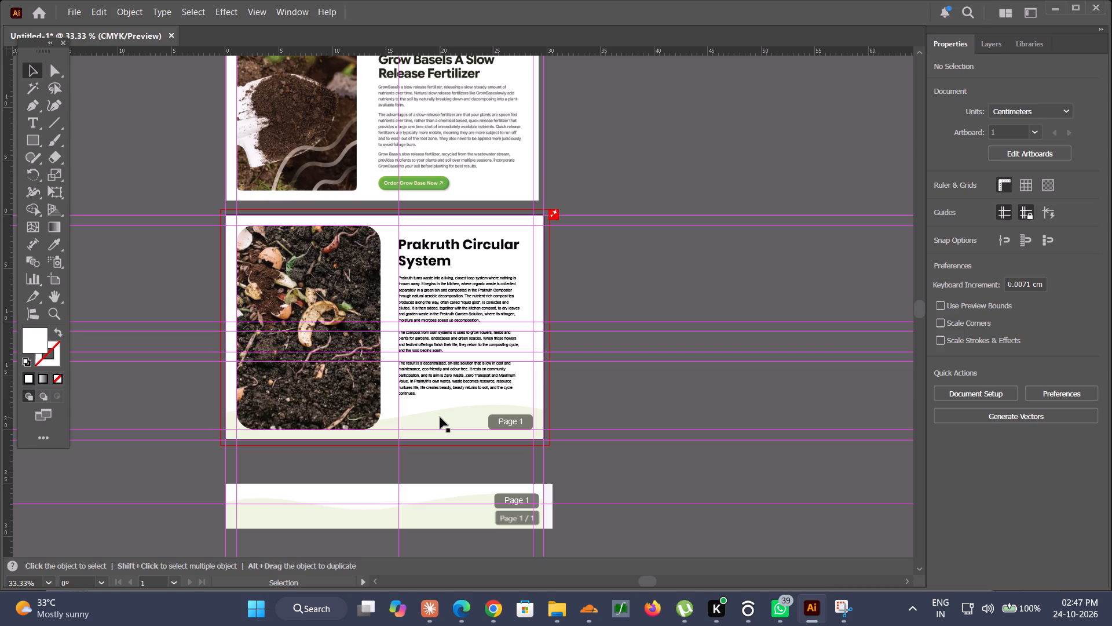
scroll(440, 417, up, 1)
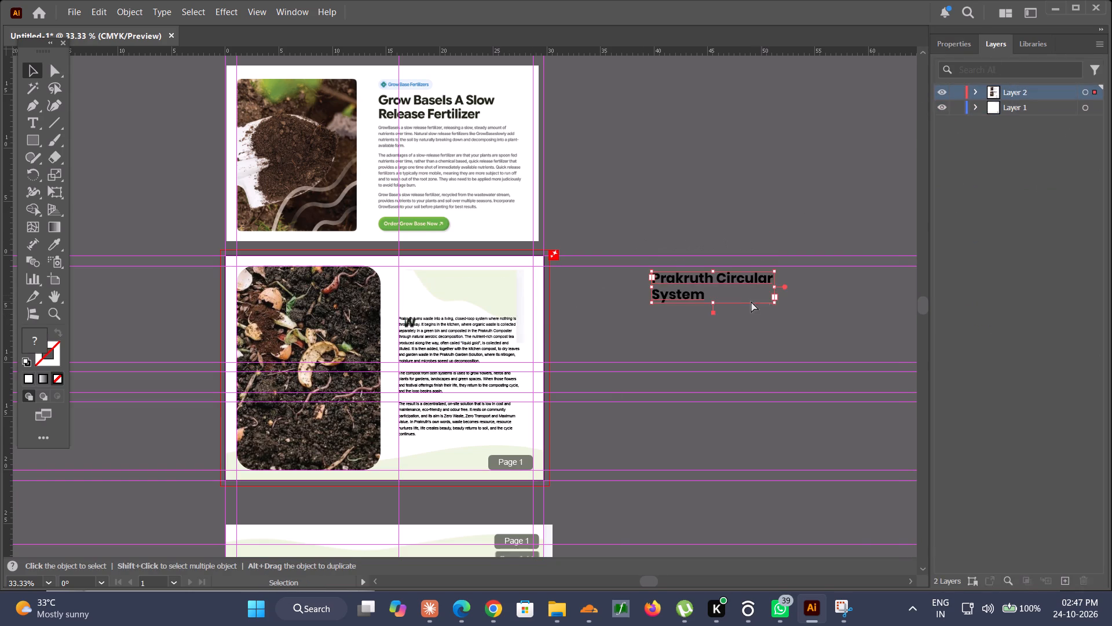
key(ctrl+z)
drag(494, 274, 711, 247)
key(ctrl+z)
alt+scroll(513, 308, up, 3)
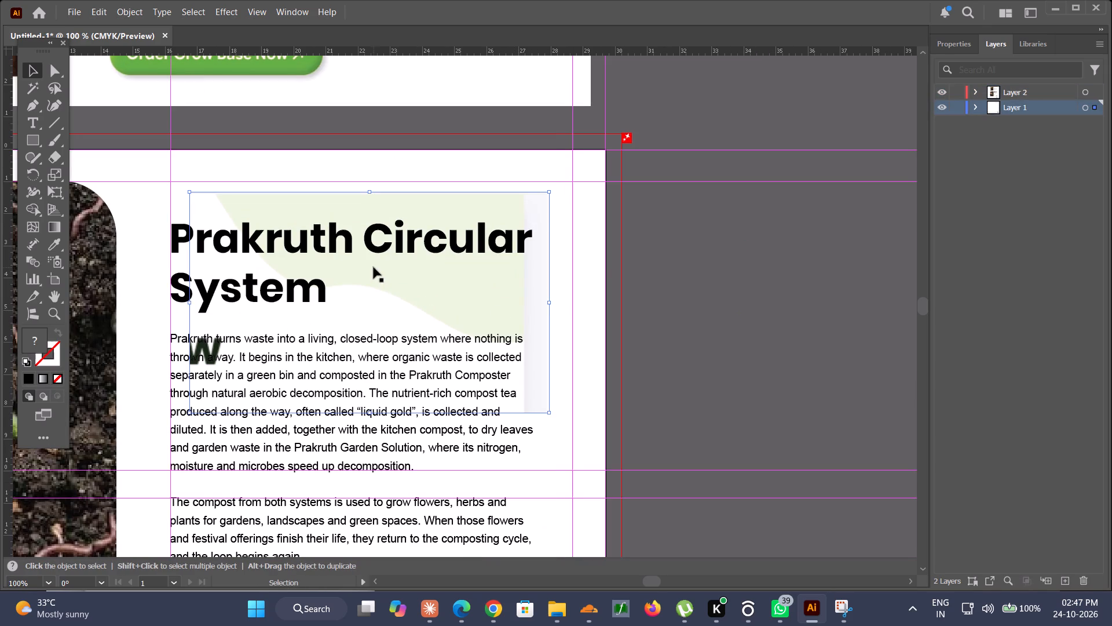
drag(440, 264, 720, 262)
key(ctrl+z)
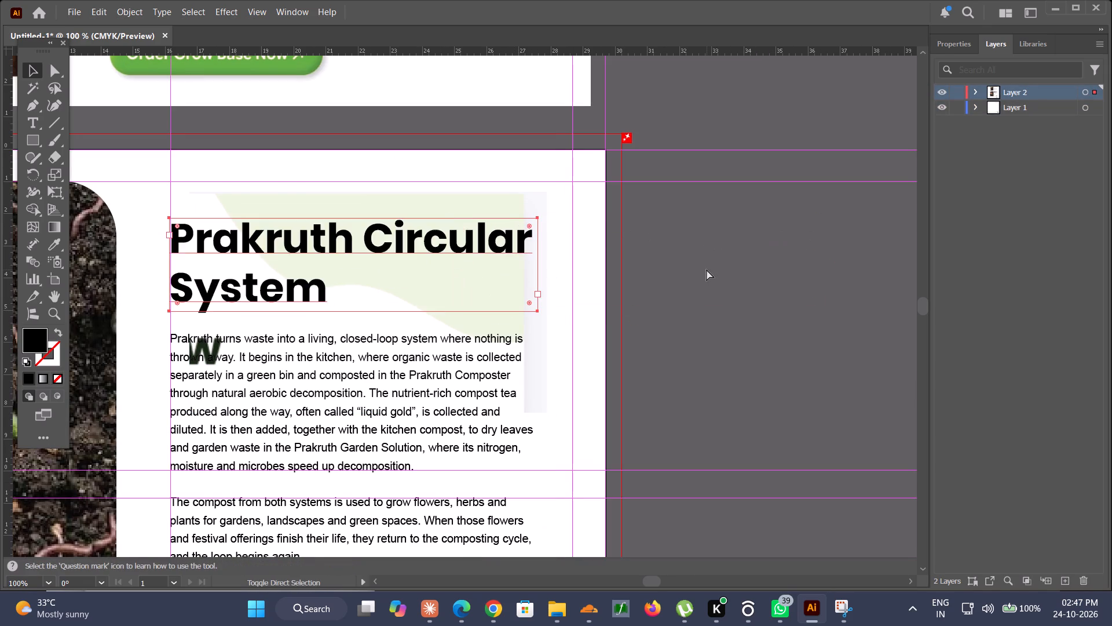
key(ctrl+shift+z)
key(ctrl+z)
Move the pasted wave snip off the Prakruth page into the empty area beside it, and lock Layer 1.
alt+scroll(474, 309, down, 2)
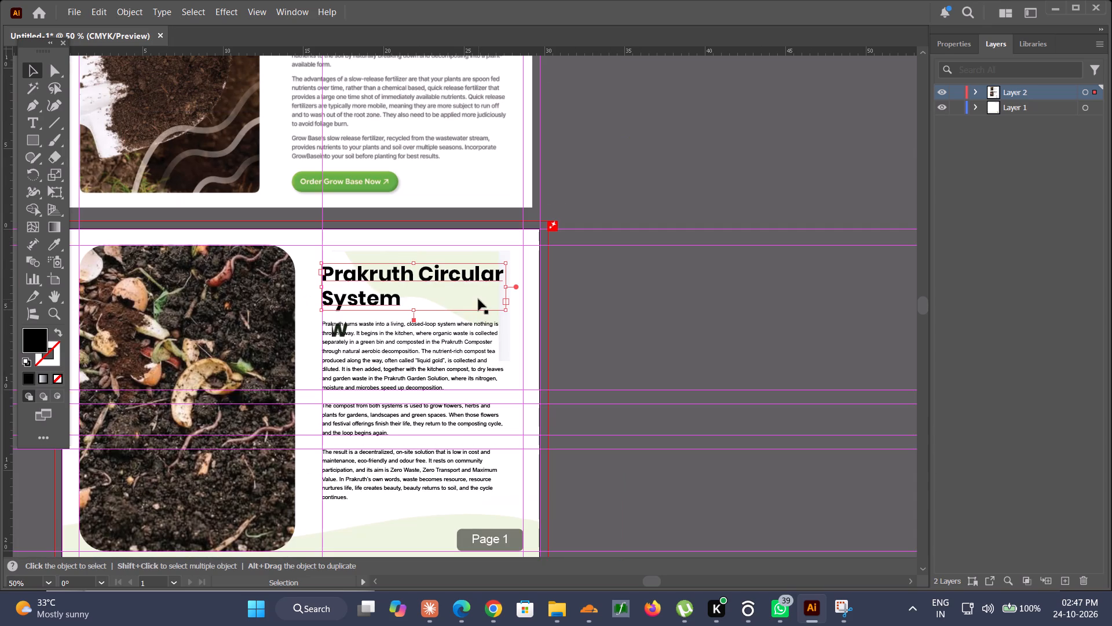
drag(440, 259, 747, 219)
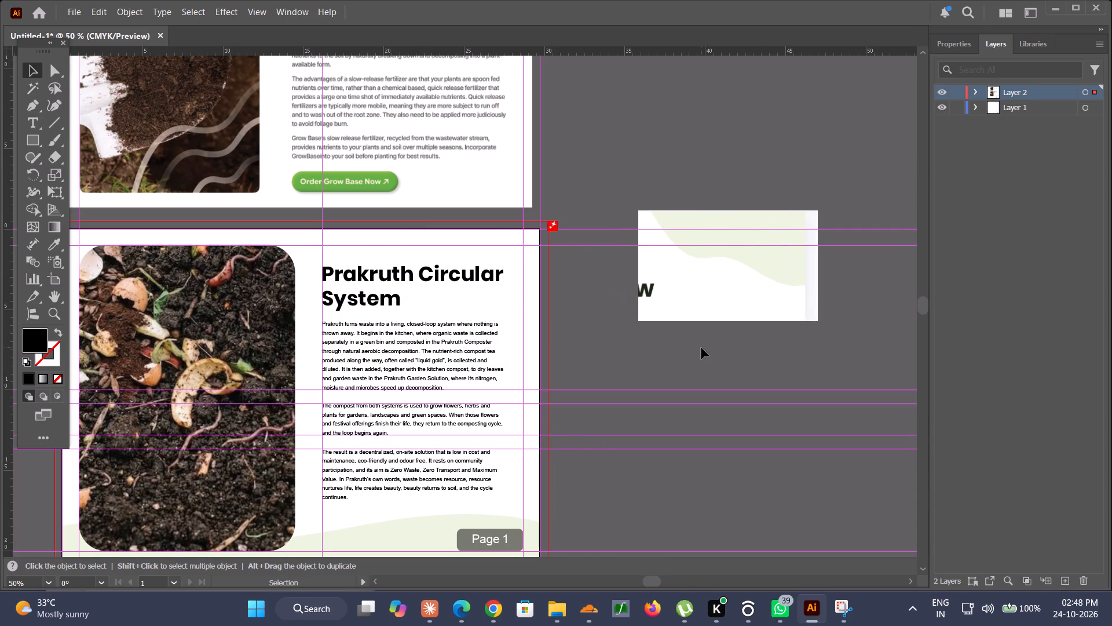
click(701, 348)
click(950, 108)
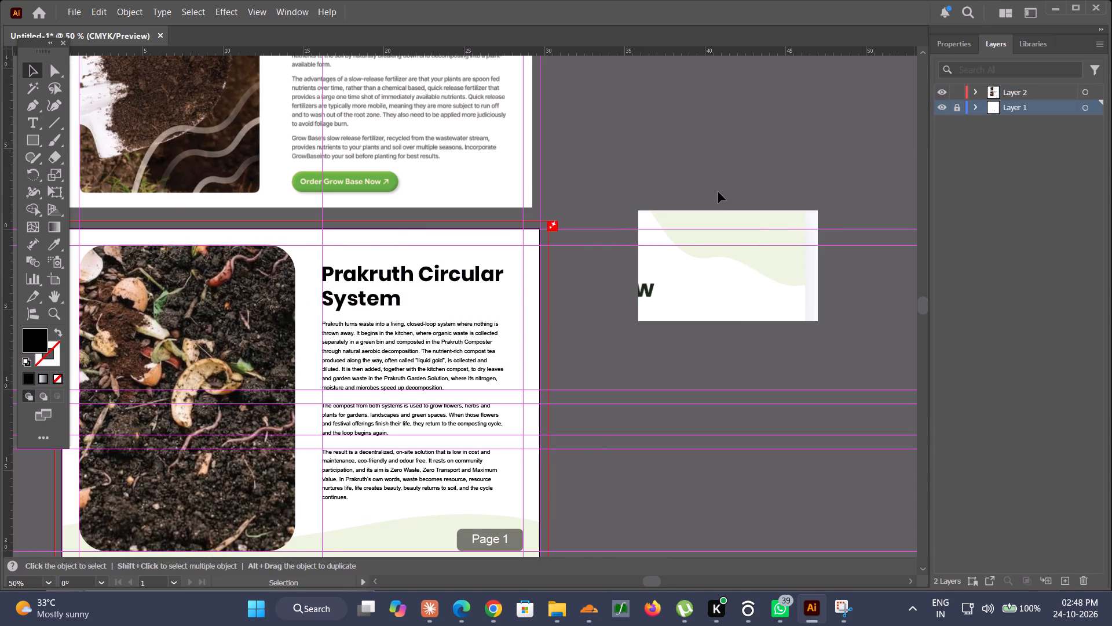
On Layer 2, start a Pen tool path at the green wave's upper-left tip and curve it down to the first trough.
alt+scroll(718, 192, up, 3)
key(p)
scroll(721, 185, left, 1)
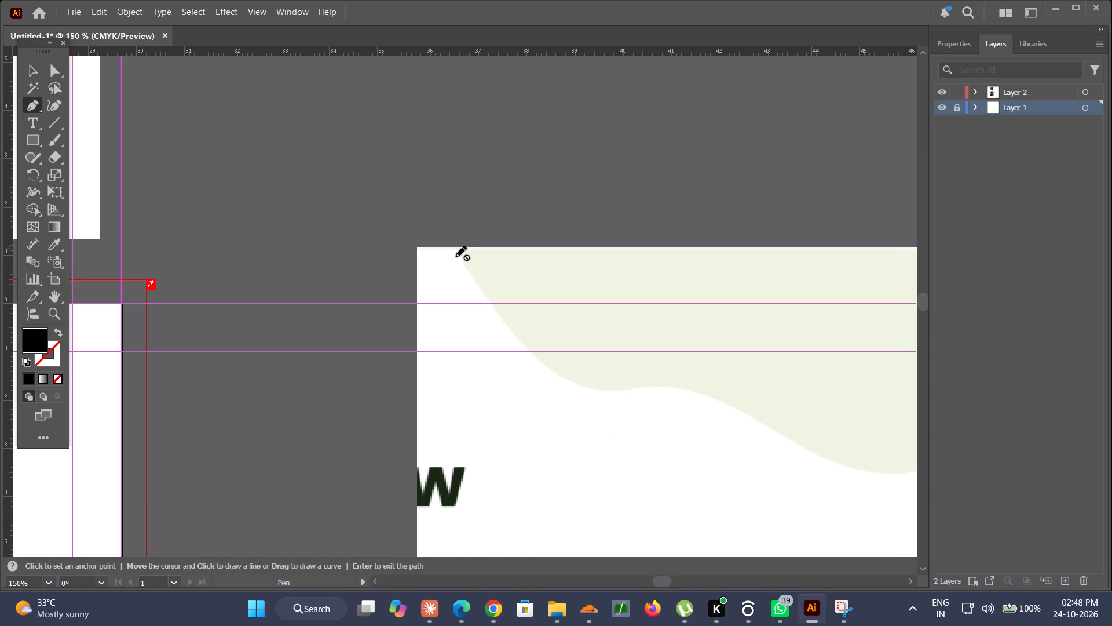
click(1054, 85)
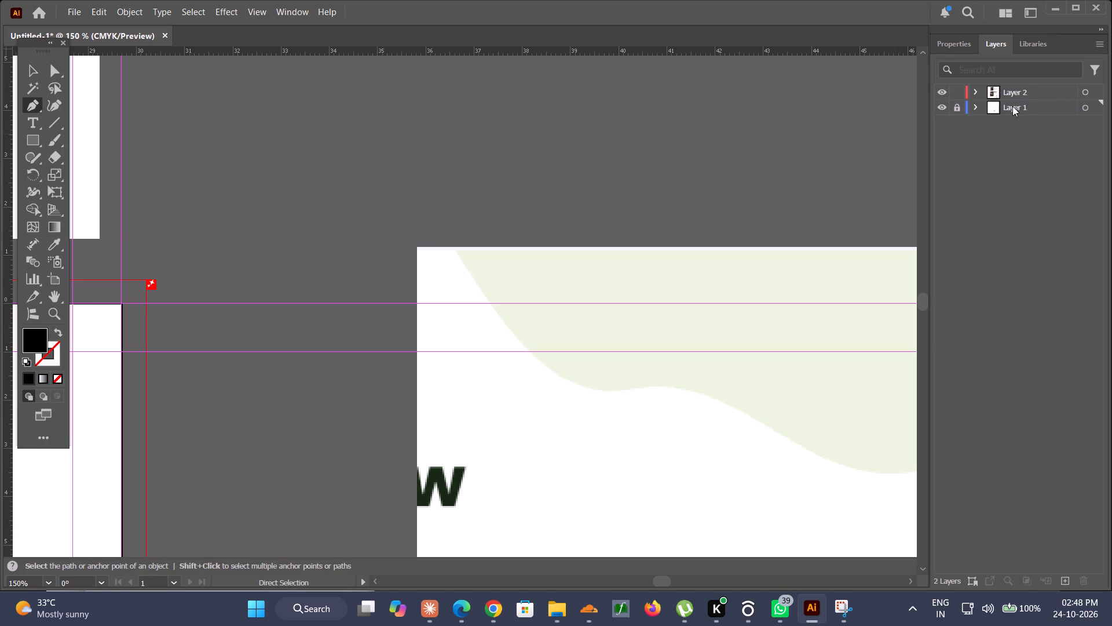
click(1025, 97)
click(452, 245)
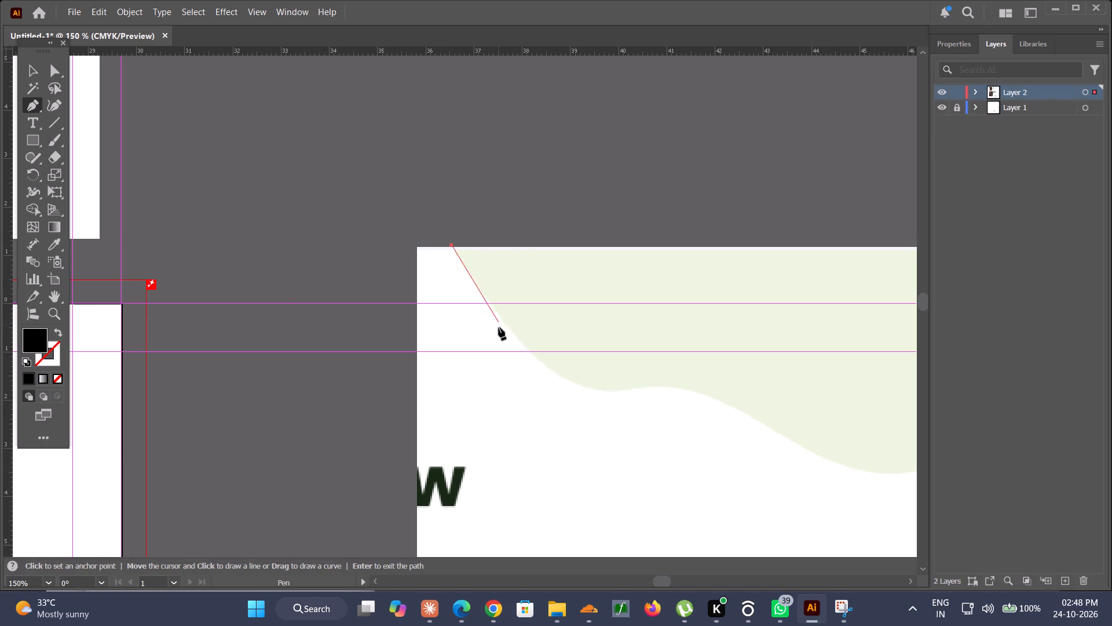
alt+scroll(491, 297, up, 3)
key(ctrl+z)
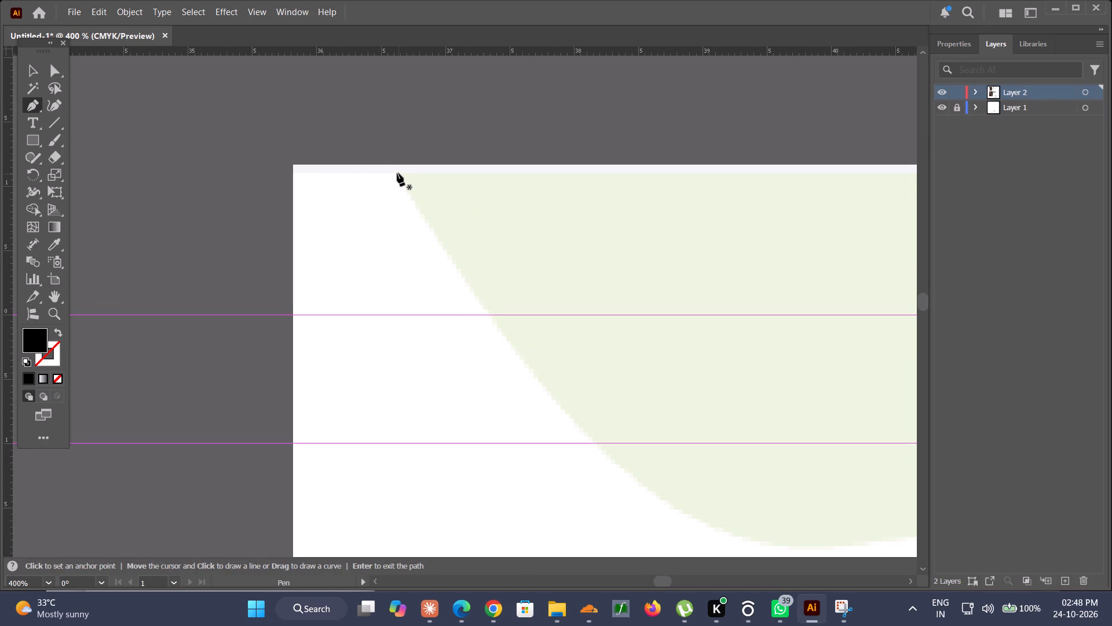
click(389, 163)
scroll(544, 349, left, 2)
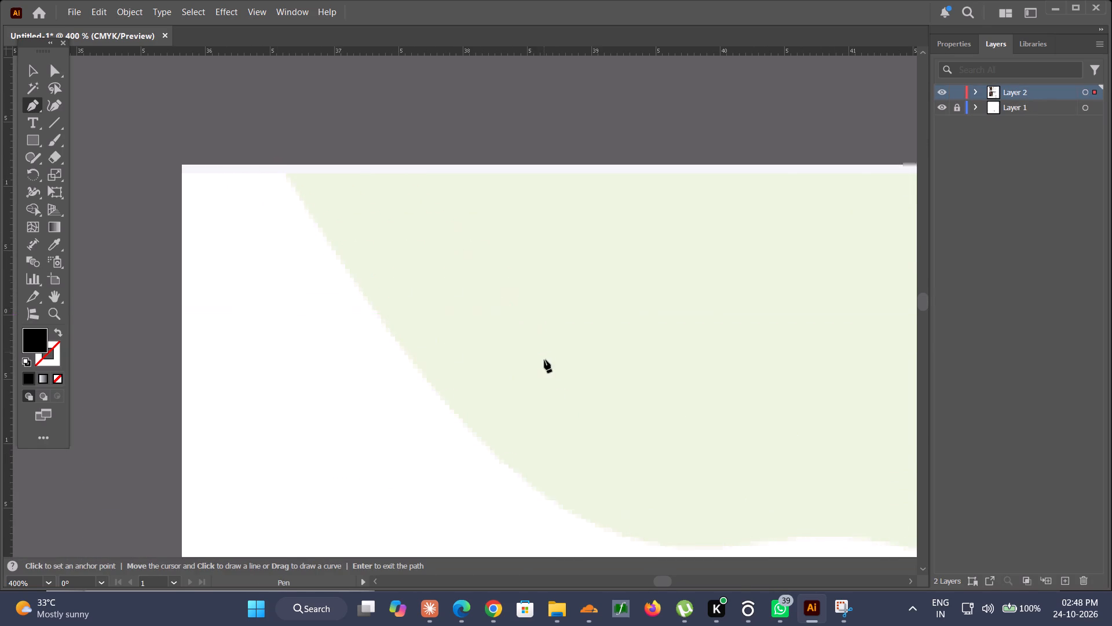
scroll(544, 360, left, 2)
scroll(548, 452, down, 1)
drag(551, 468, 751, 458)
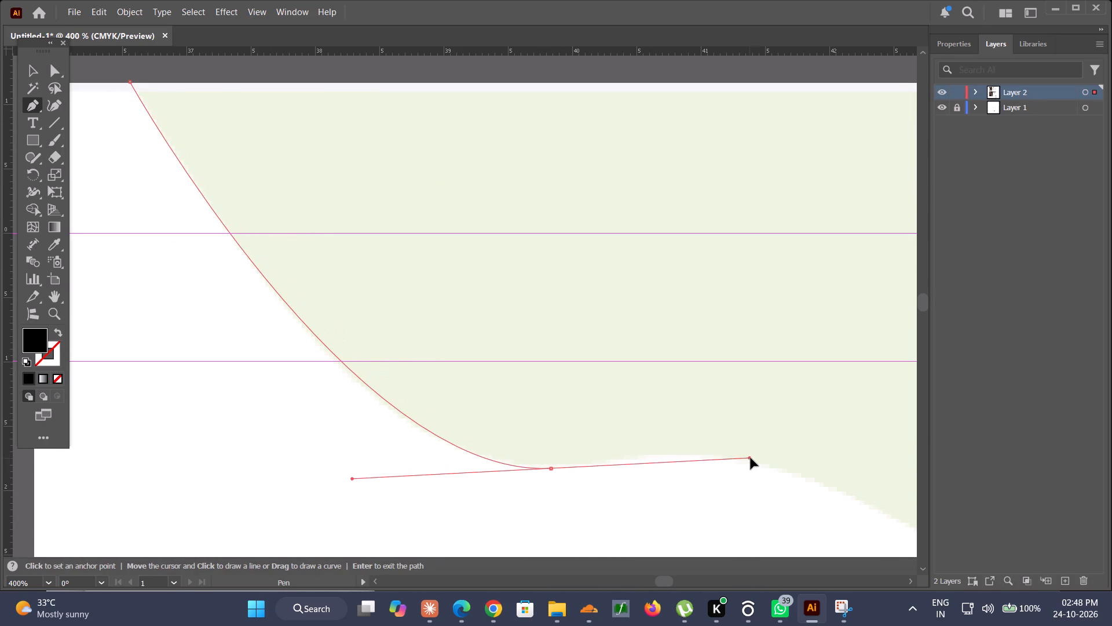
drag(751, 458, 755, 457)
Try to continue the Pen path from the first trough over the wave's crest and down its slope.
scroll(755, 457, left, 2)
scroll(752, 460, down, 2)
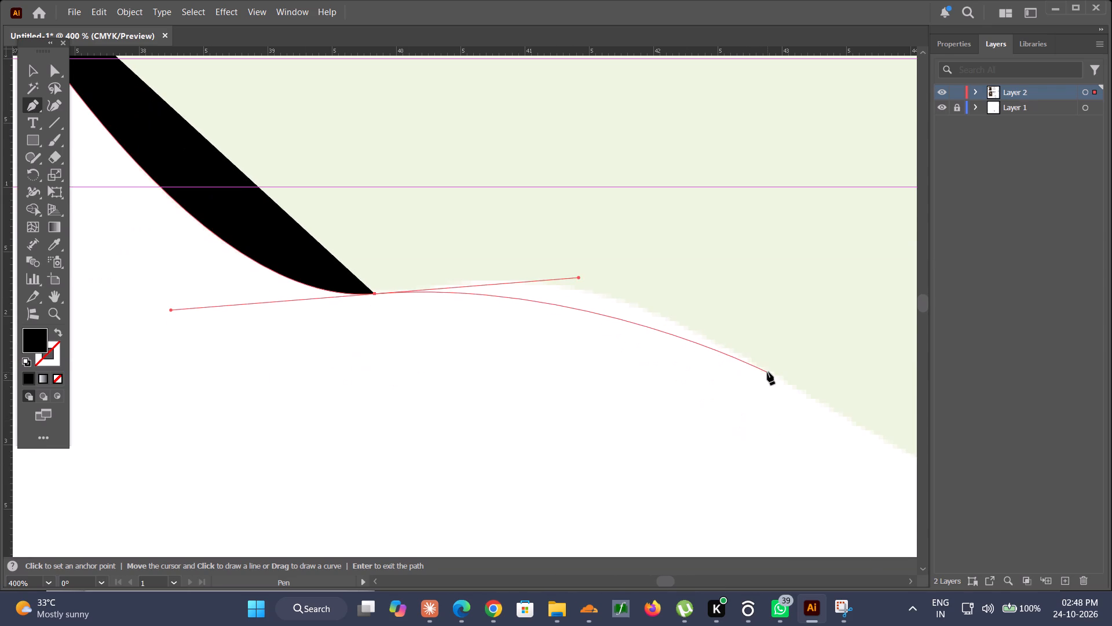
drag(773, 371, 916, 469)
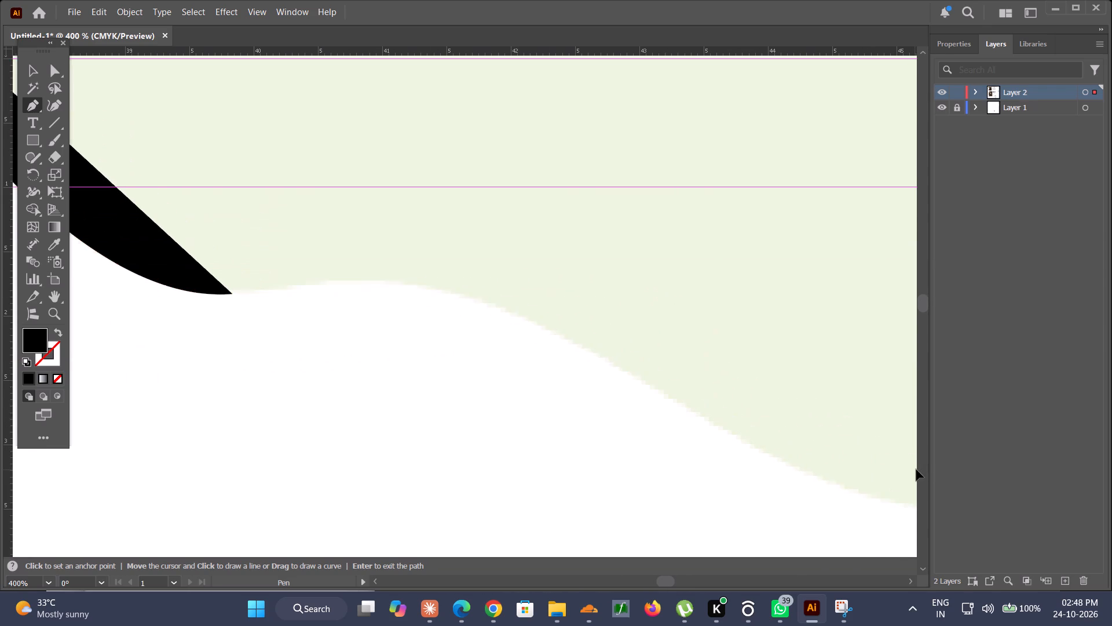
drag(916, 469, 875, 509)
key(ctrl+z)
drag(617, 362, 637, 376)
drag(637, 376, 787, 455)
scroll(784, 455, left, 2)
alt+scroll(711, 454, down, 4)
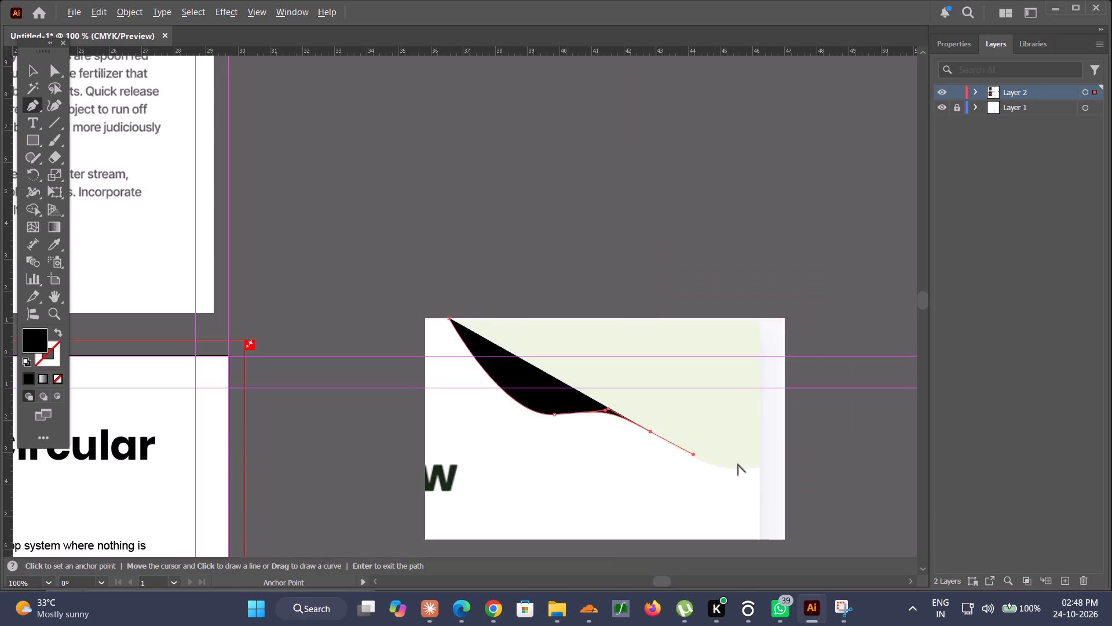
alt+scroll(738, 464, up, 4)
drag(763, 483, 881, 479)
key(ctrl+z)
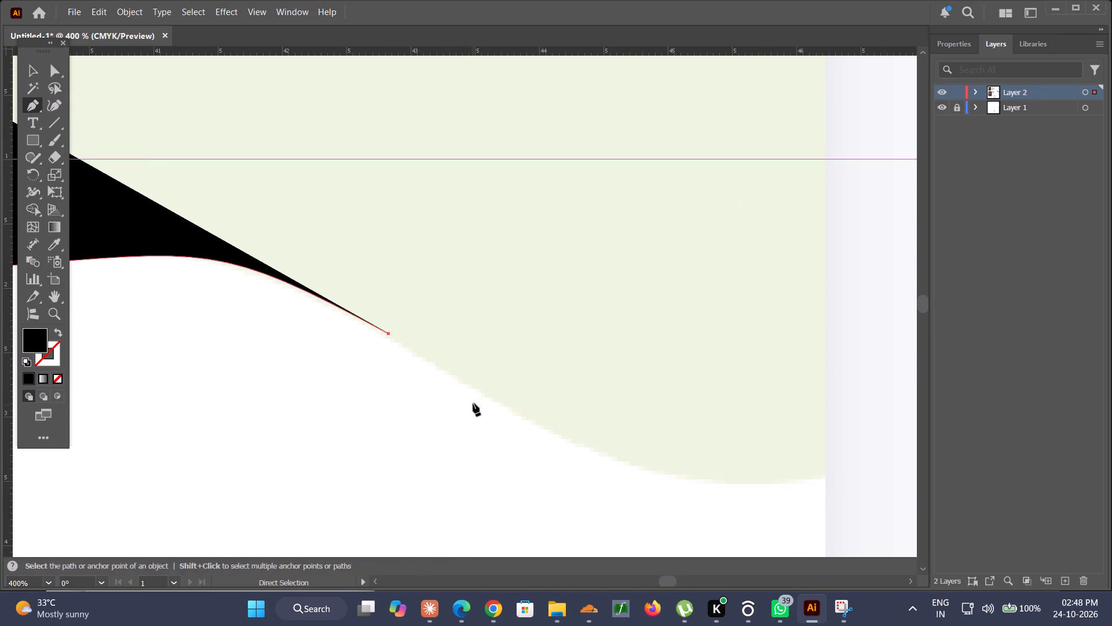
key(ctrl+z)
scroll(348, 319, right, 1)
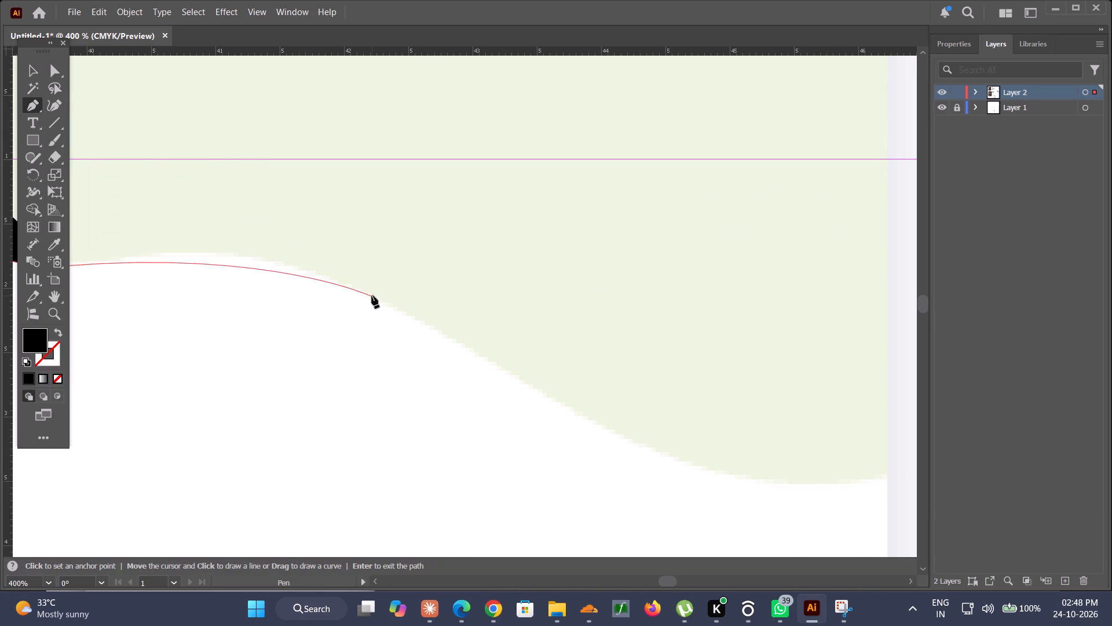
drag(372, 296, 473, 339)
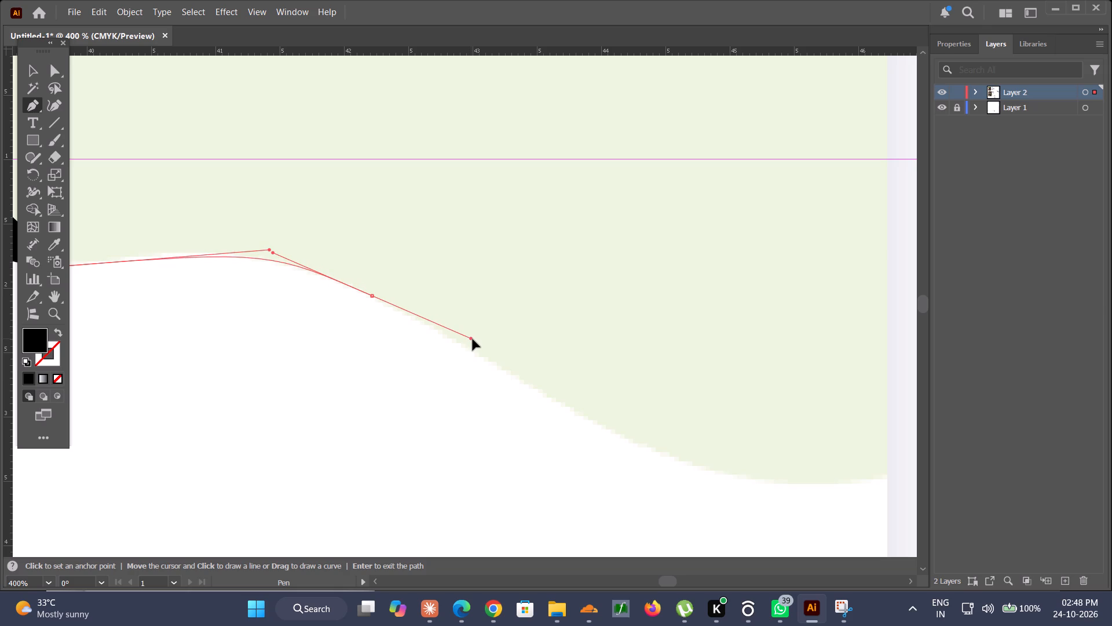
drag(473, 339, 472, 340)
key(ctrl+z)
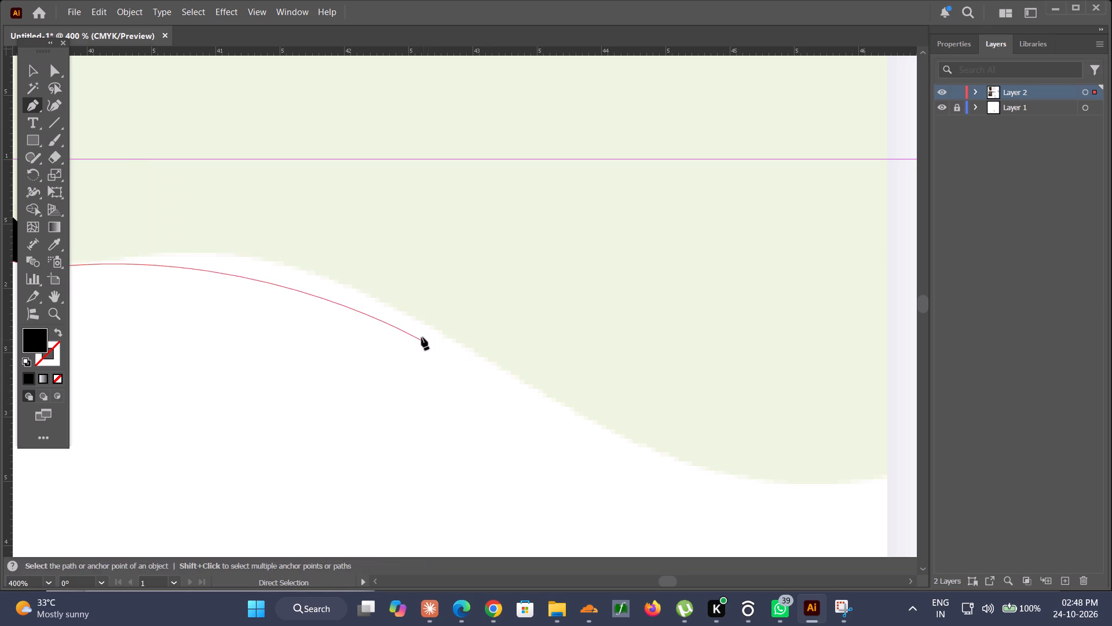
Trace the wave's crest and downward slope with smooth curve points, ending the lower contour at the green area's right edge.
scroll(420, 336, right, 2)
drag(580, 318, 586, 322)
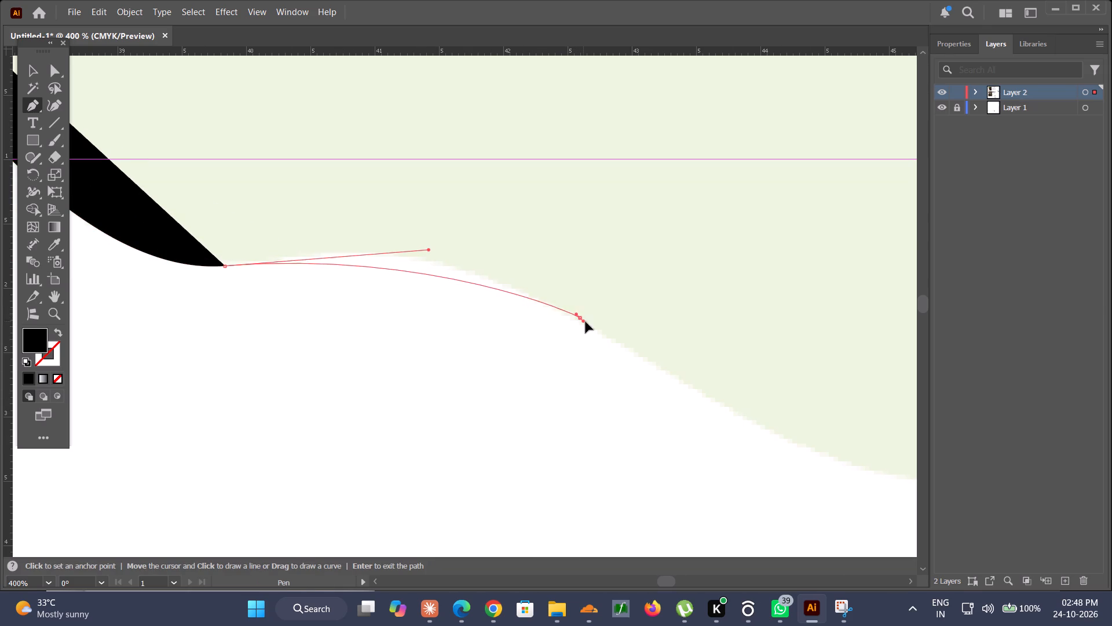
drag(586, 322, 688, 377)
alt+scroll(686, 377, down, 4)
alt+scroll(718, 398, up, 3)
scroll(718, 400, up, 2)
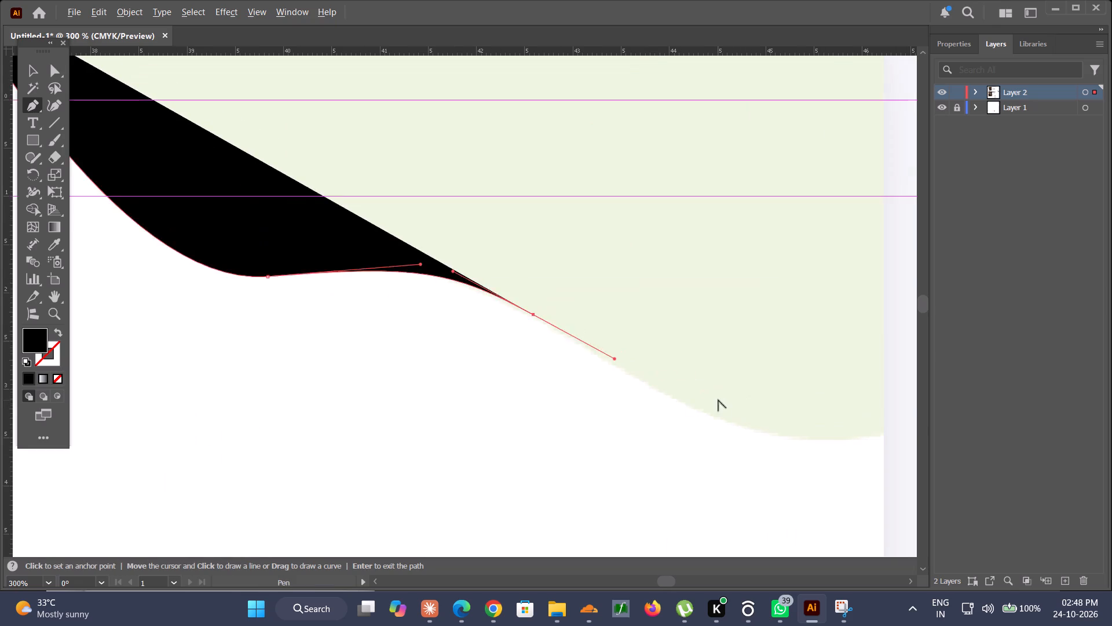
alt+scroll(718, 400, up, 2)
scroll(716, 402, left, 2)
drag(762, 478, 952, 501)
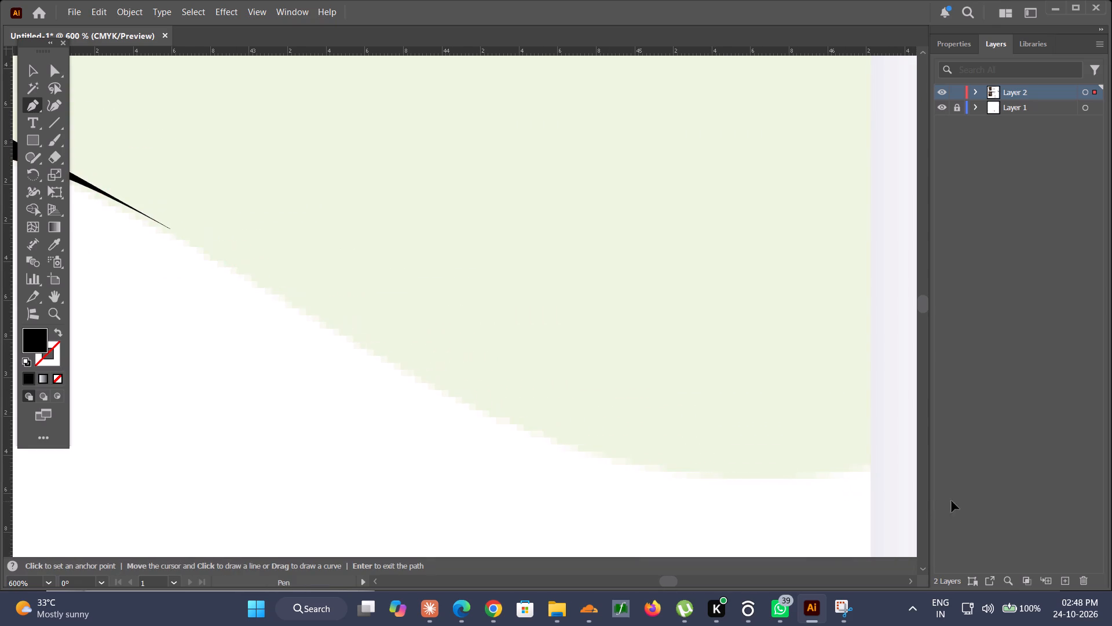
drag(952, 501, 873, 548)
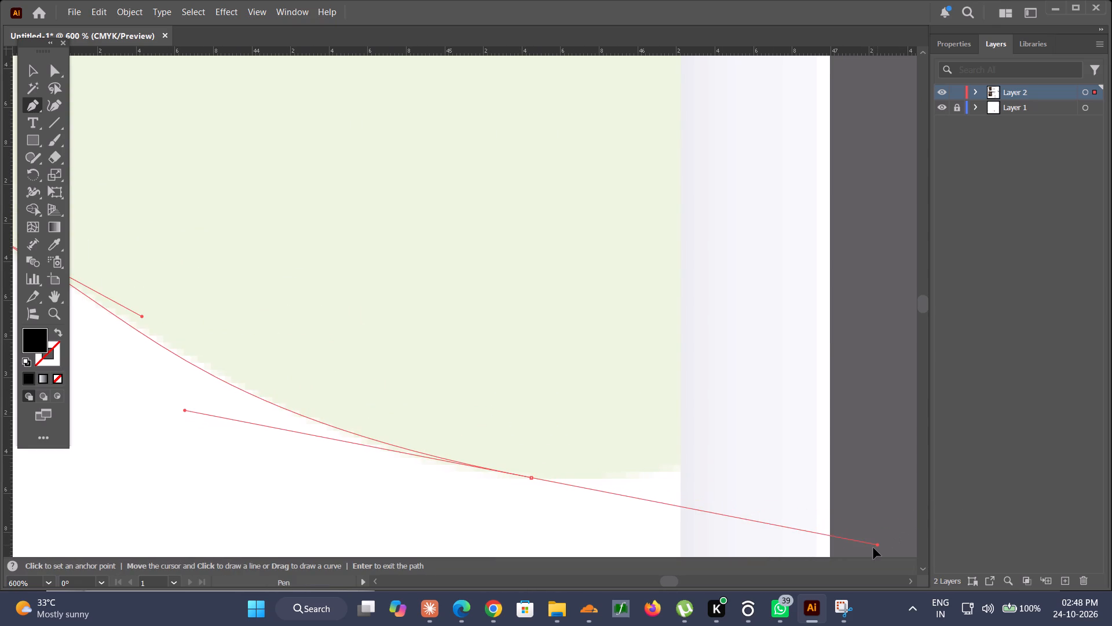
drag(873, 548, 874, 548)
key(ctrl+z)
scroll(515, 468, right, 1)
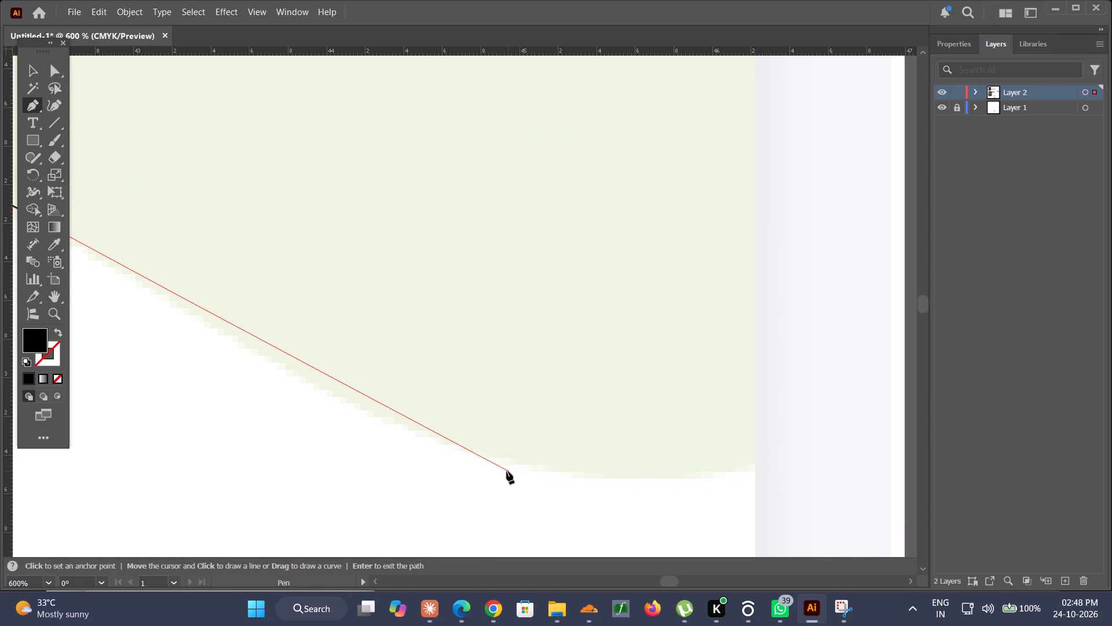
drag(451, 445, 621, 503)
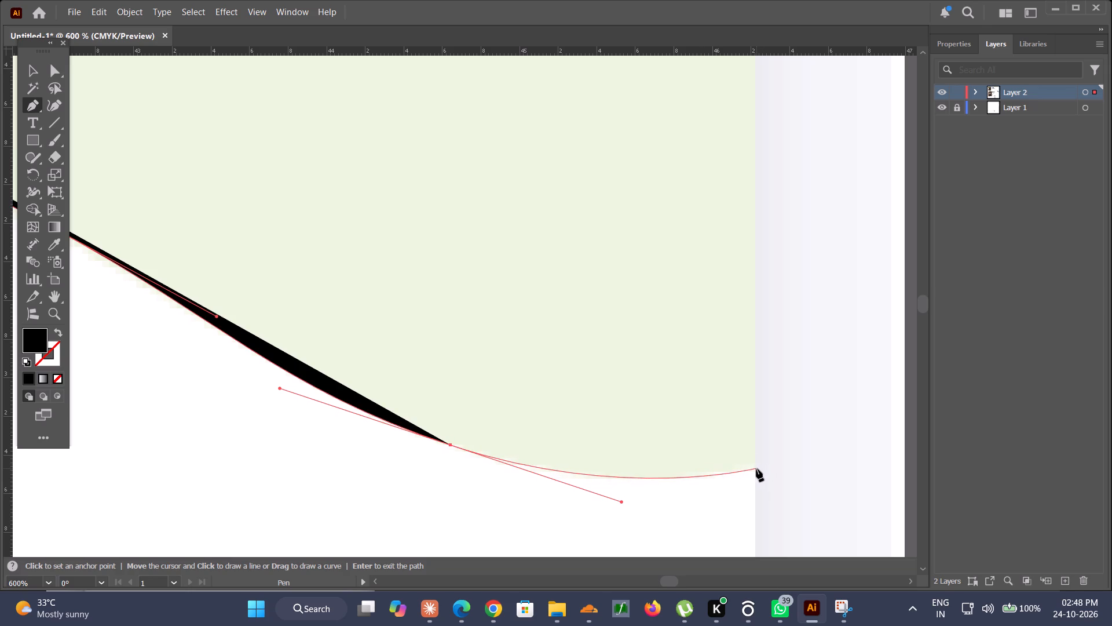
click(756, 469)
Add a corner point at the green area's upper-right corner and close the Pen path back at the wave's starting tip.
alt+scroll(756, 469, down, 4)
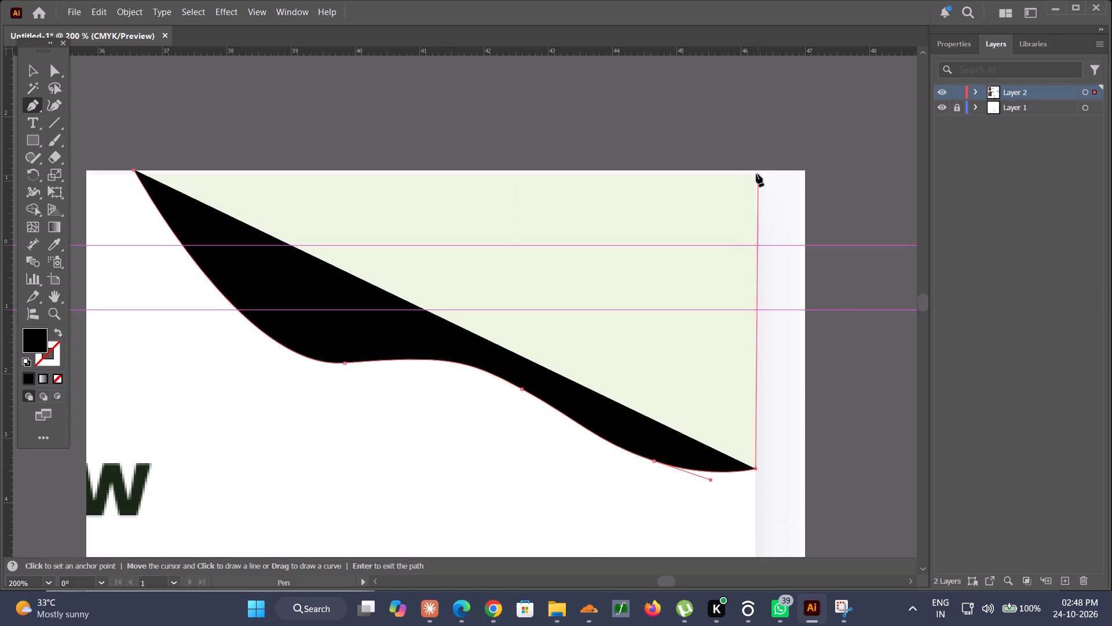
alt+scroll(756, 174, up, 5)
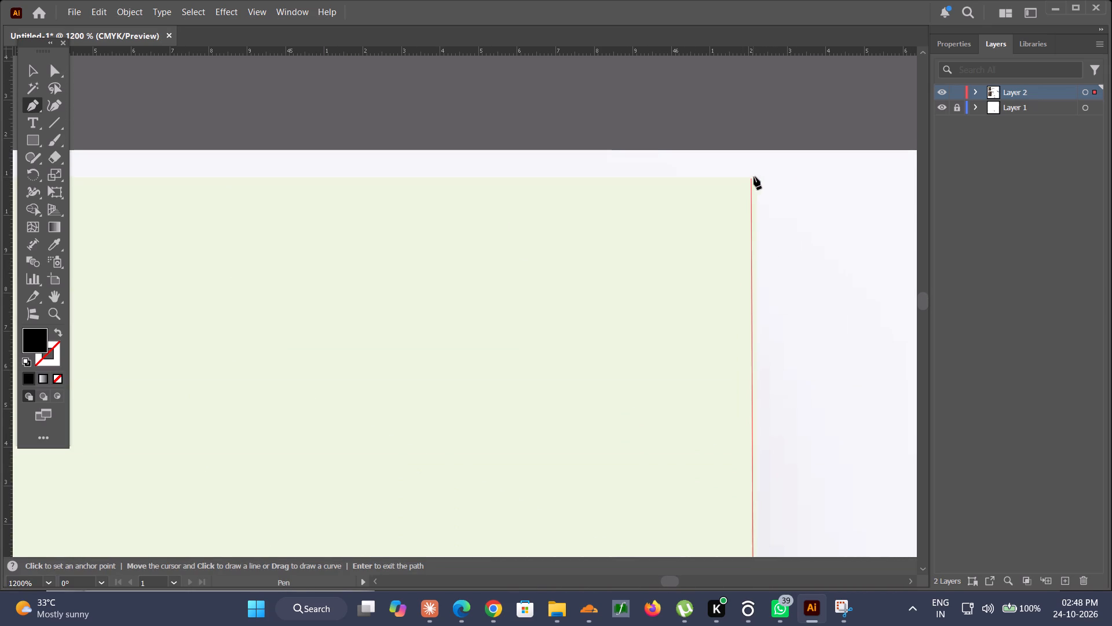
alt+scroll(740, 328, down, 13)
alt+scroll(773, 403, up, 9)
scroll(546, 548, down, 5)
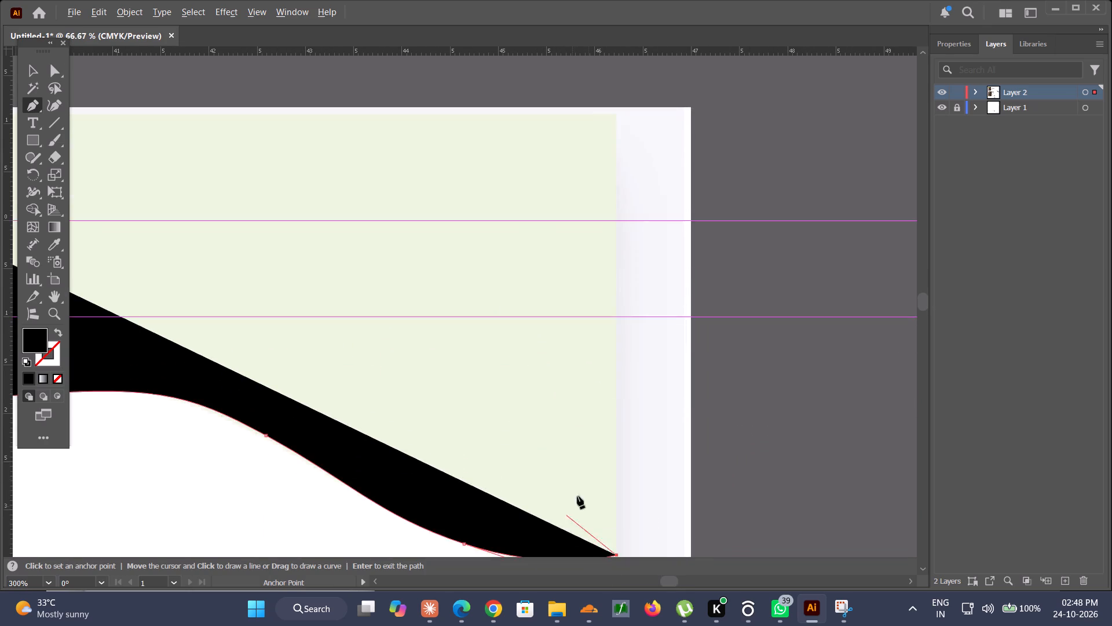
scroll(577, 496, down, 12)
alt+scroll(610, 374, up, 9)
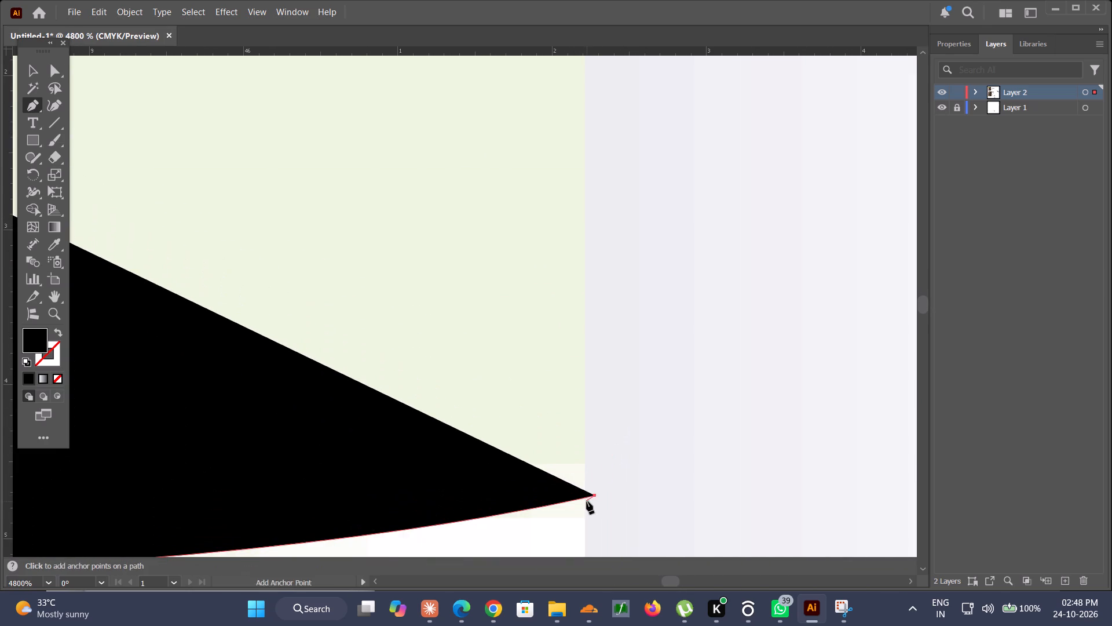
alt+scroll(591, 454, down, 6)
alt+scroll(586, 241, down, 2)
scroll(573, 82, up, 4)
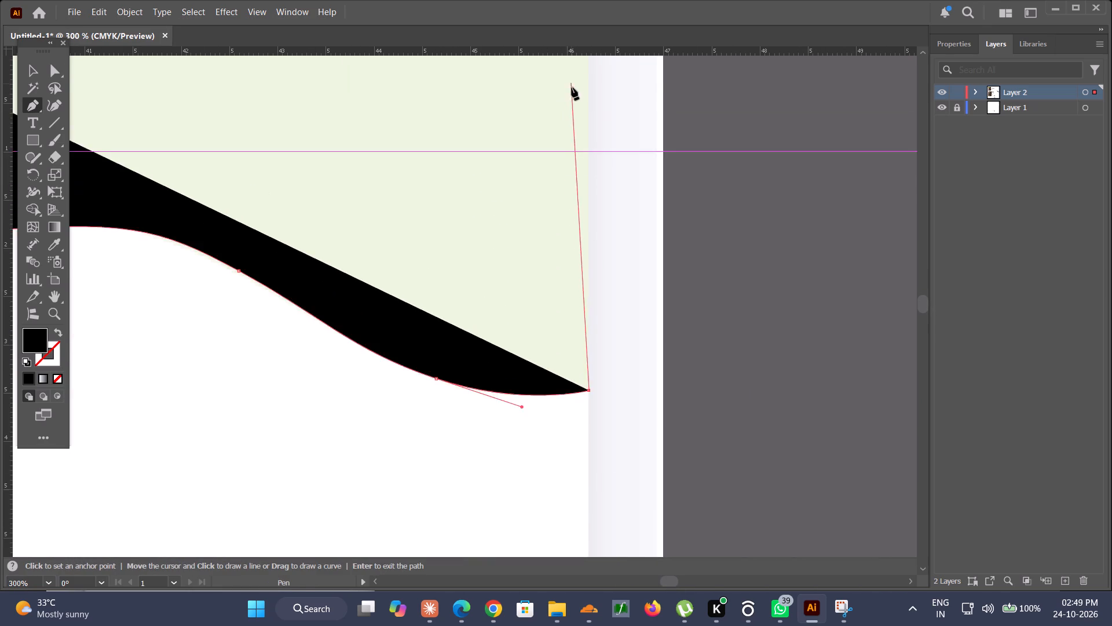
scroll(572, 88, up, 12)
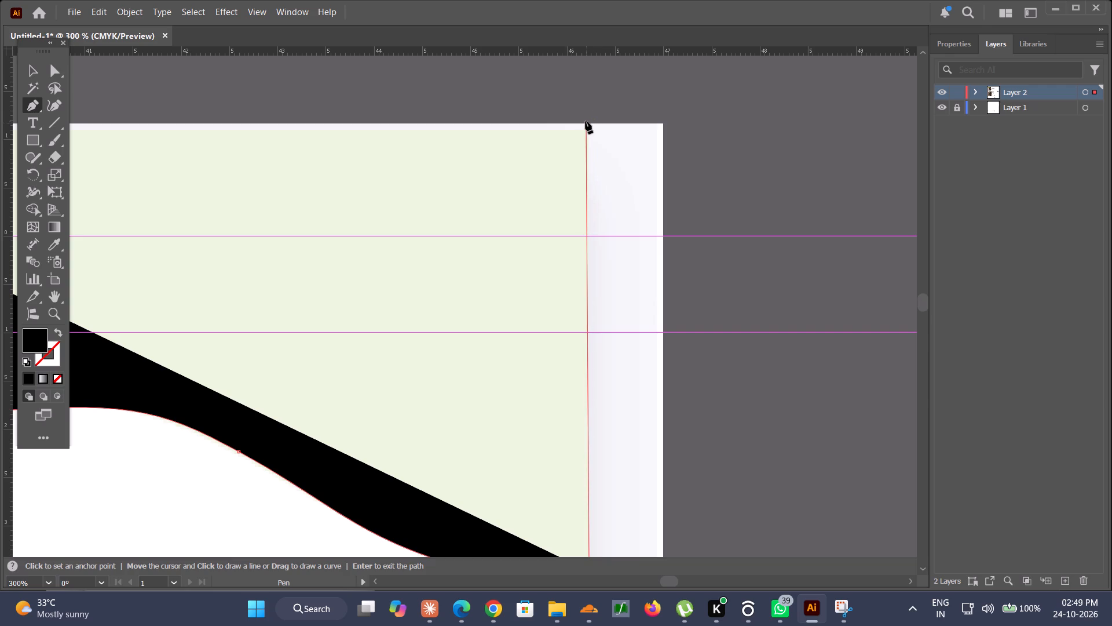
click(586, 121)
alt+scroll(584, 130, down, 4)
alt+scroll(358, 121, up, 3)
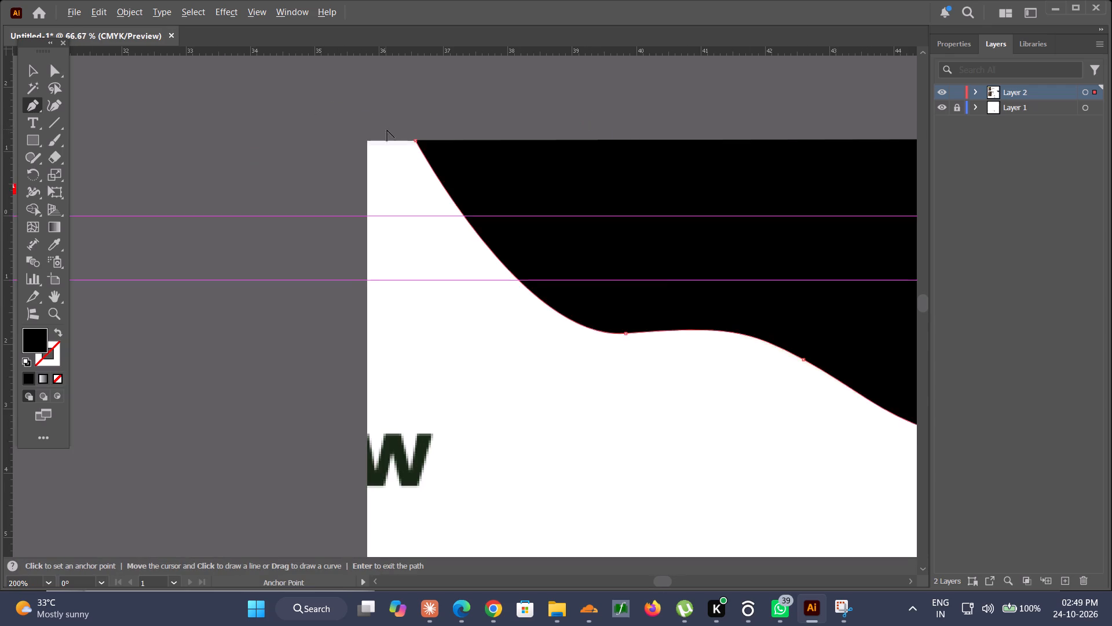
alt+scroll(403, 131, up, 5)
click(452, 172)
Move the closed black wave shape down so the reference wave in the snip is uncovered.
alt+scroll(451, 174, down, 6)
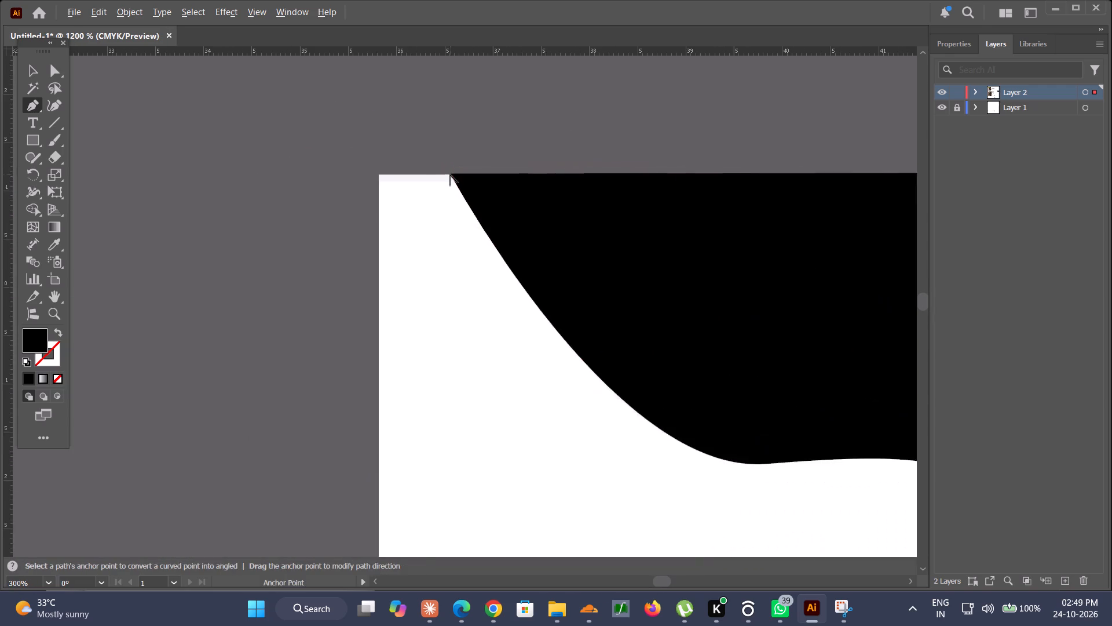
alt+scroll(450, 174, down, 2)
click(32, 74)
drag(617, 234, 625, 384)
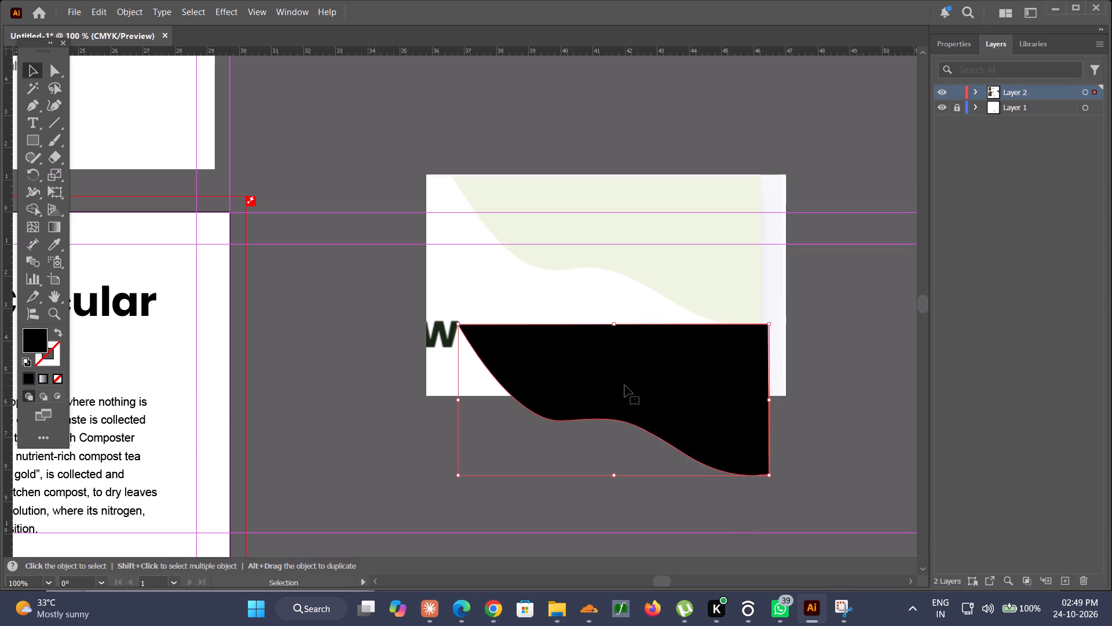
Fill the traced wave with the pale green sampled from the reference wave, and deselect it.
key(i)
click(639, 246)
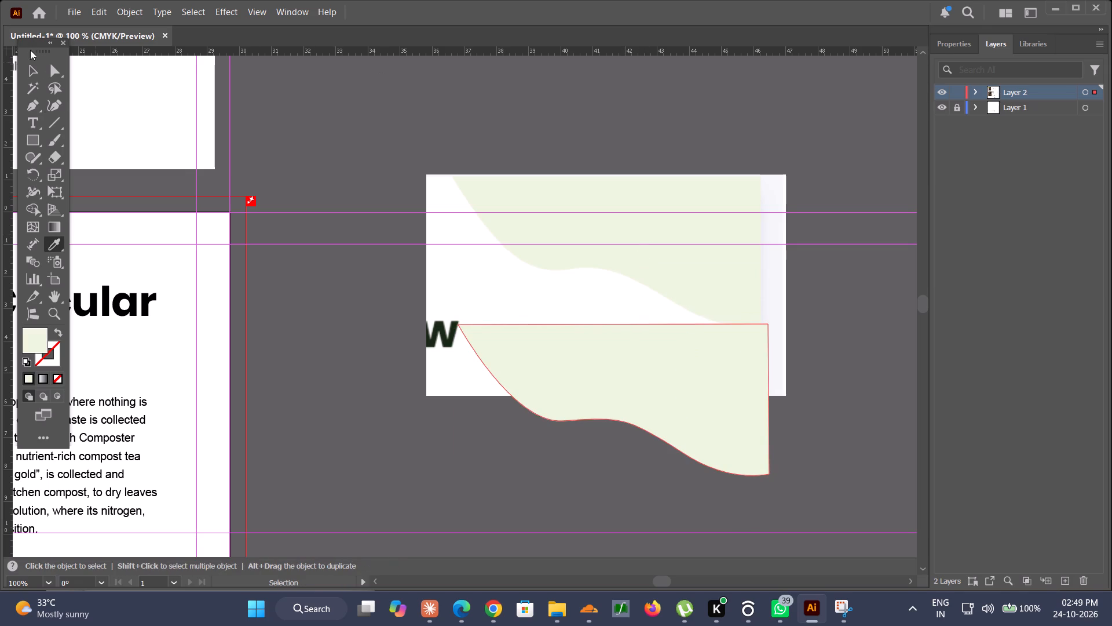
click(30, 62)
click(164, 37)
click(558, 117)
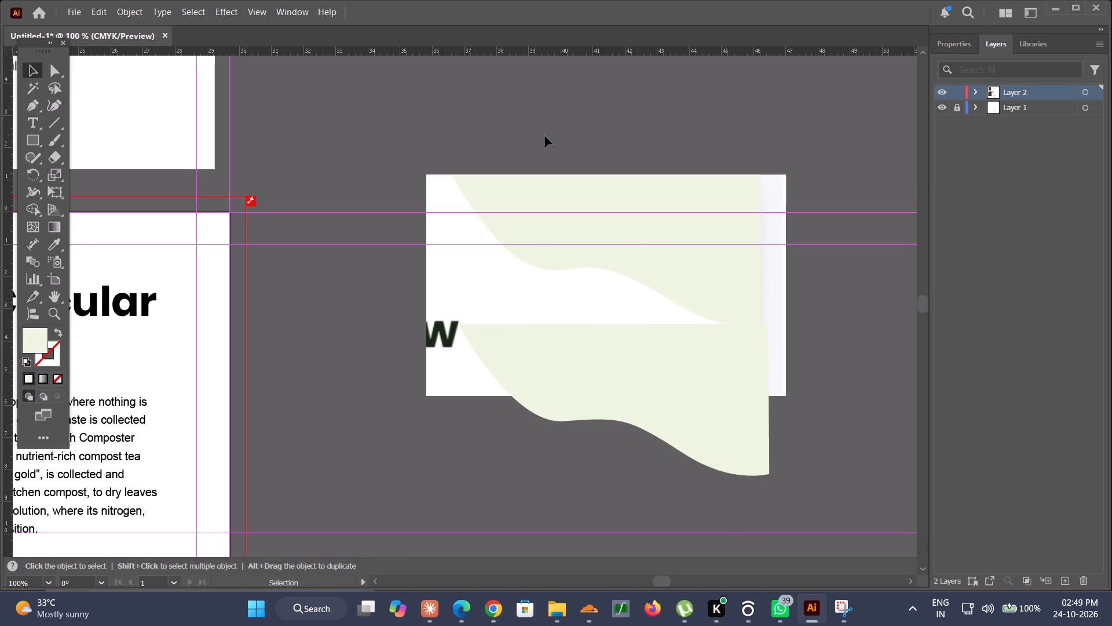
Draw a rectangle about 9.5 by 6.2 cm over the traced wave, starting near its upper-left tip.
key(m)
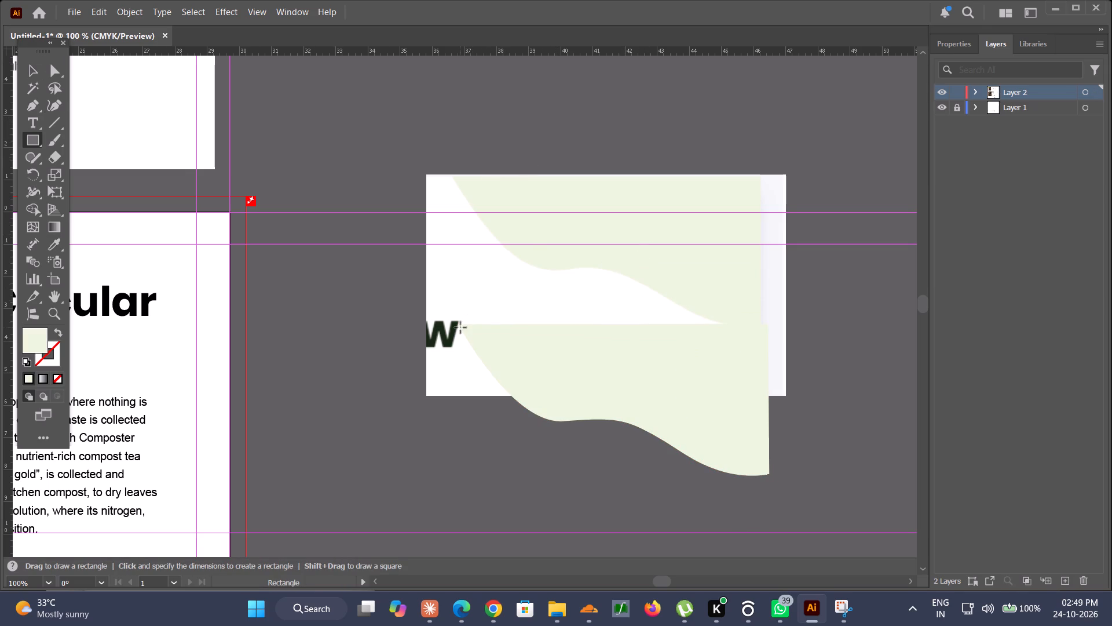
drag(460, 327, 767, 527)
Move the rectangle up so its top edge approaches the traced wave's top edge.
alt+scroll(644, 430, up, 2)
click(27, 67)
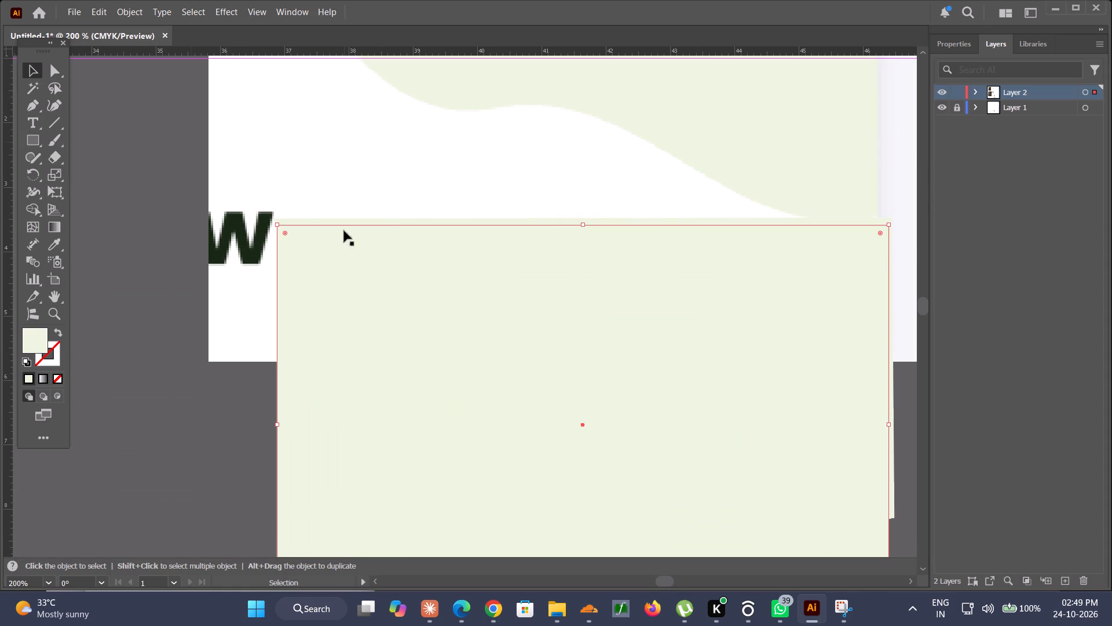
alt+scroll(375, 254, up, 3)
drag(242, 223, 232, 206)
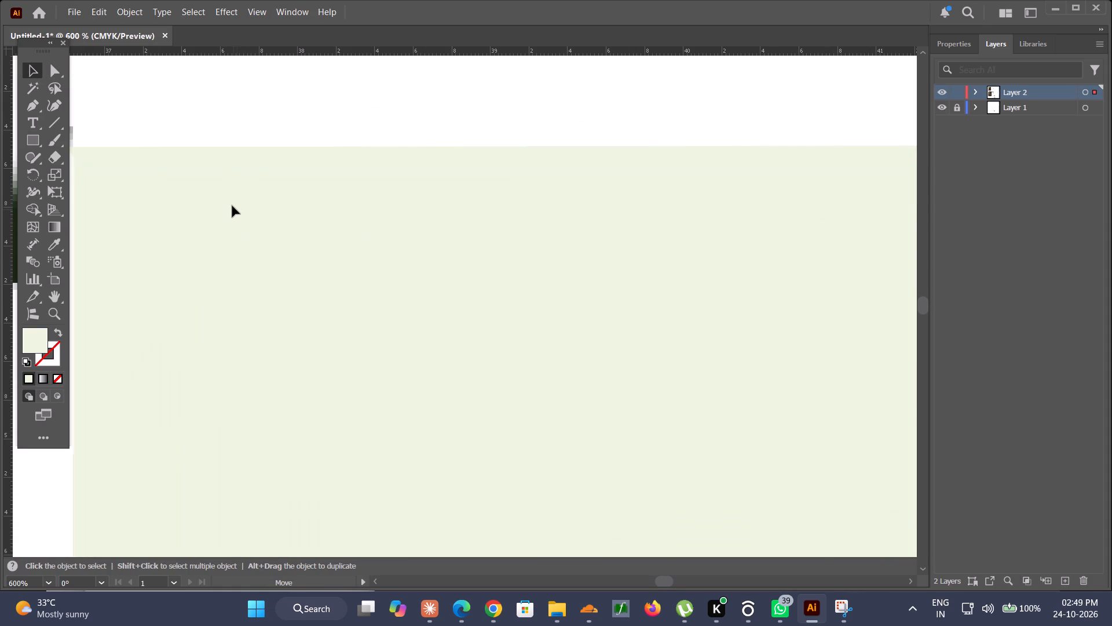
drag(232, 206, 232, 204)
scroll(233, 201, right, 2)
alt+scroll(271, 160, up, 3)
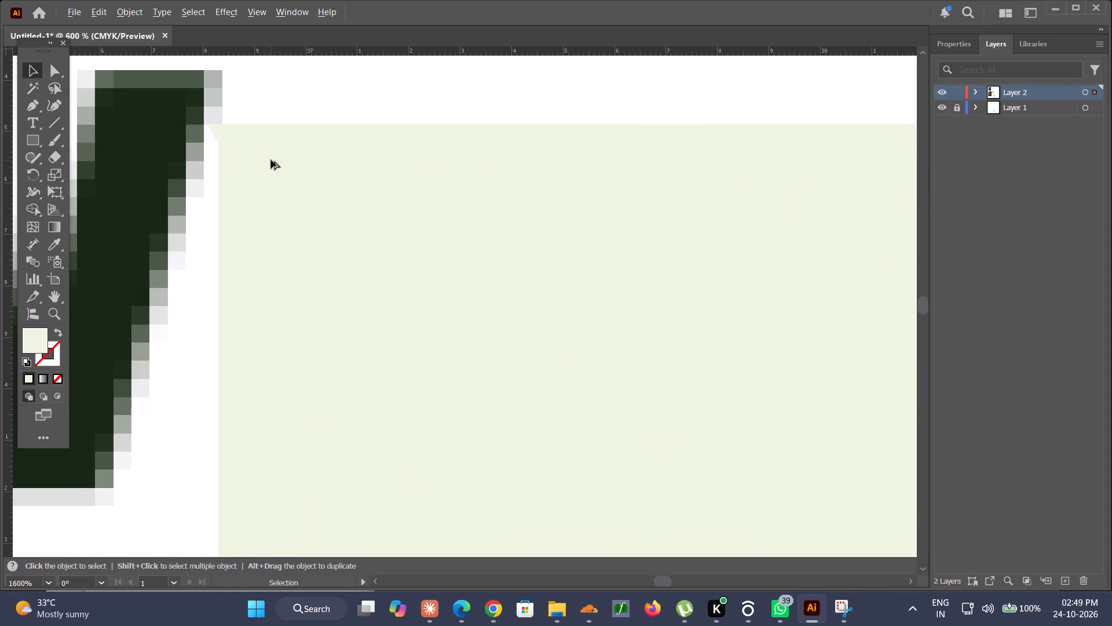
alt+scroll(553, 144, down, 3)
alt+scroll(480, 141, up, 3)
alt+scroll(235, 139, up, 3)
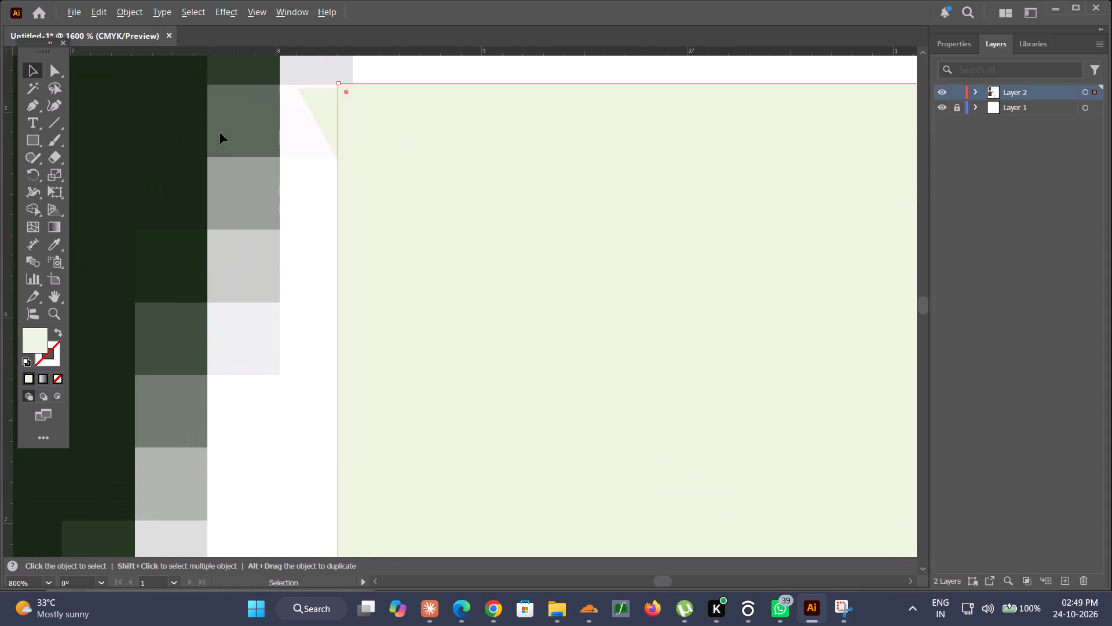
drag(363, 108, 364, 114)
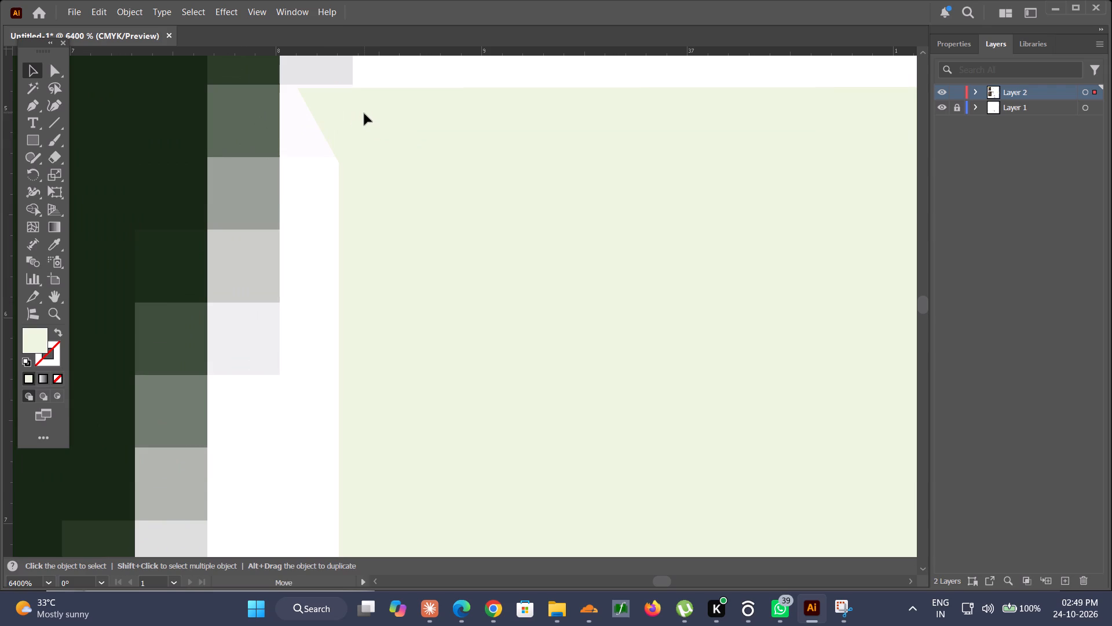
drag(364, 114, 364, 114)
Select the rectangle and the traced wave together, give both a 0.01 pt black stroke, and deselect them.
alt+scroll(360, 89, up, 3)
alt+scroll(289, 99, up, 1)
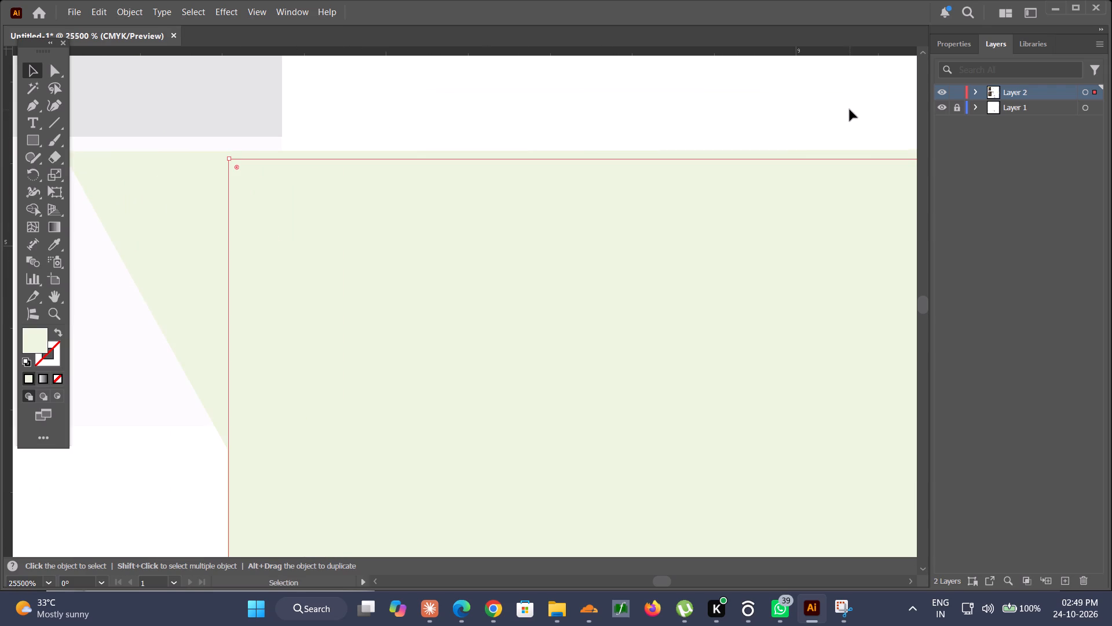
click(298, 116)
drag(298, 116, 430, 305)
click(946, 40)
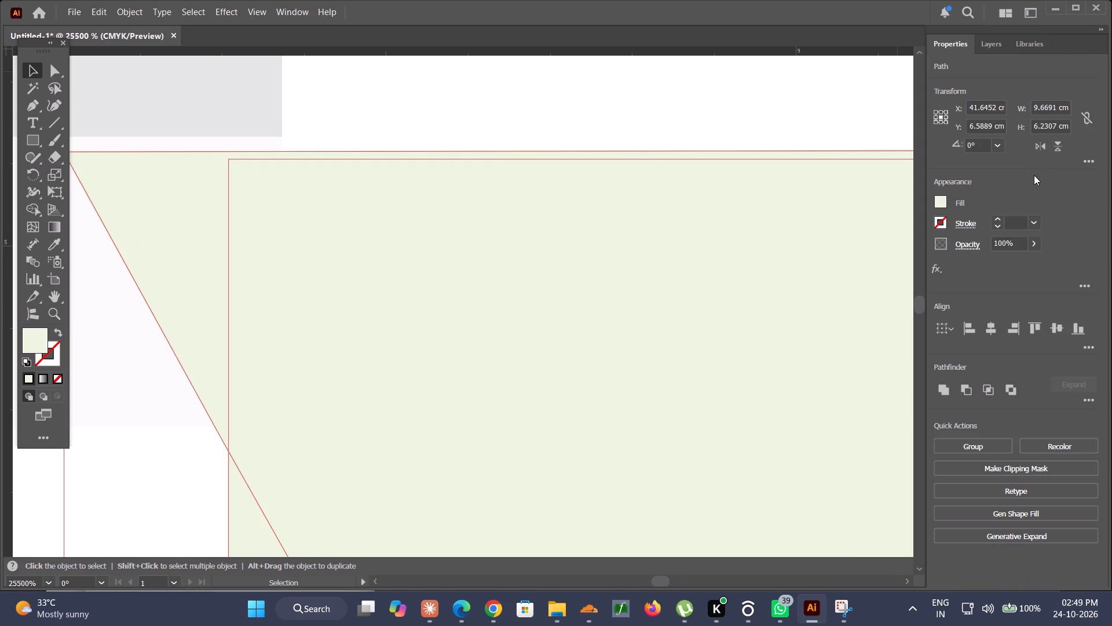
click(1022, 219)
text(.1)
key(Return)
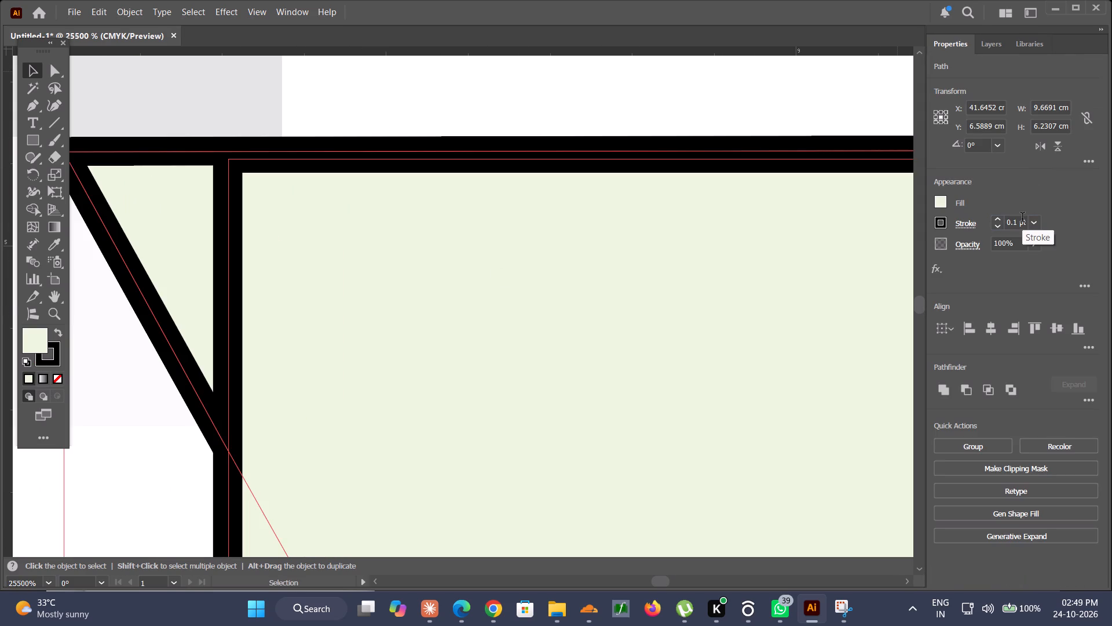
click(1013, 224)
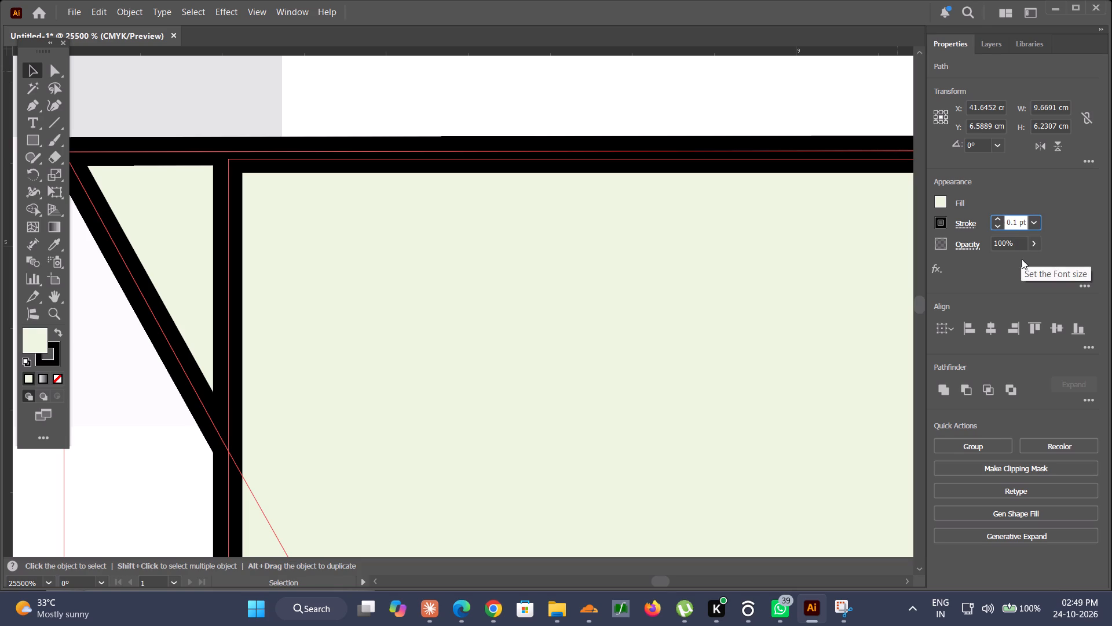
key(0)
key(Return)
click(540, 62)
Nudge the rectangle up towards the wave's top edge and check their alignment at the upper-right corner.
drag(489, 261, 489, 256)
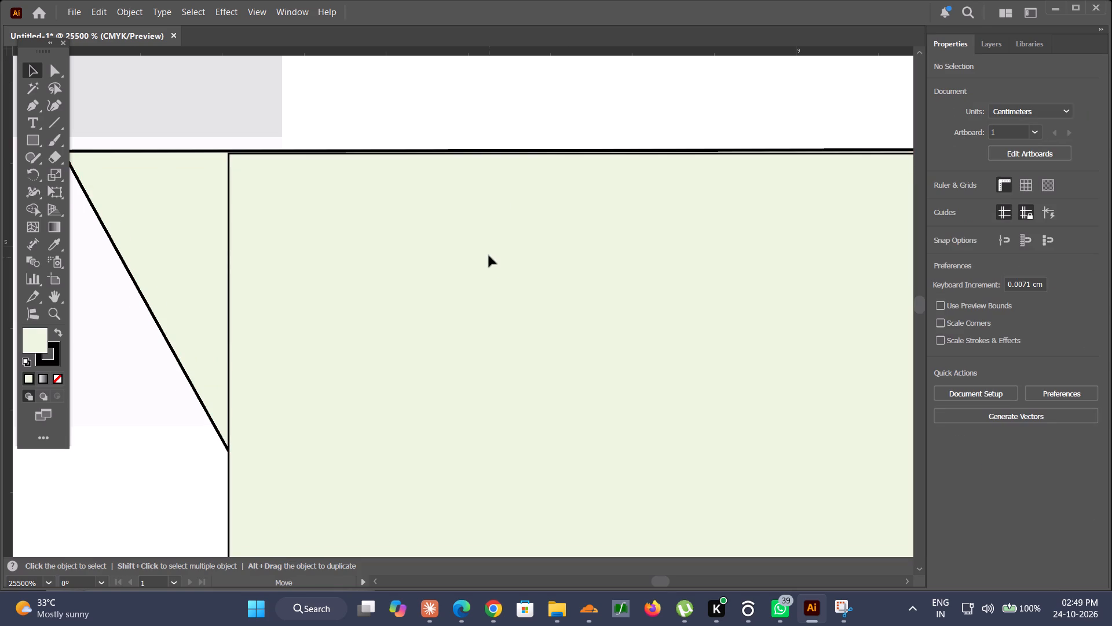
drag(489, 256, 488, 255)
alt+scroll(488, 255, down, 18)
alt+scroll(766, 280, up, 4)
alt+scroll(443, 252, up, 6)
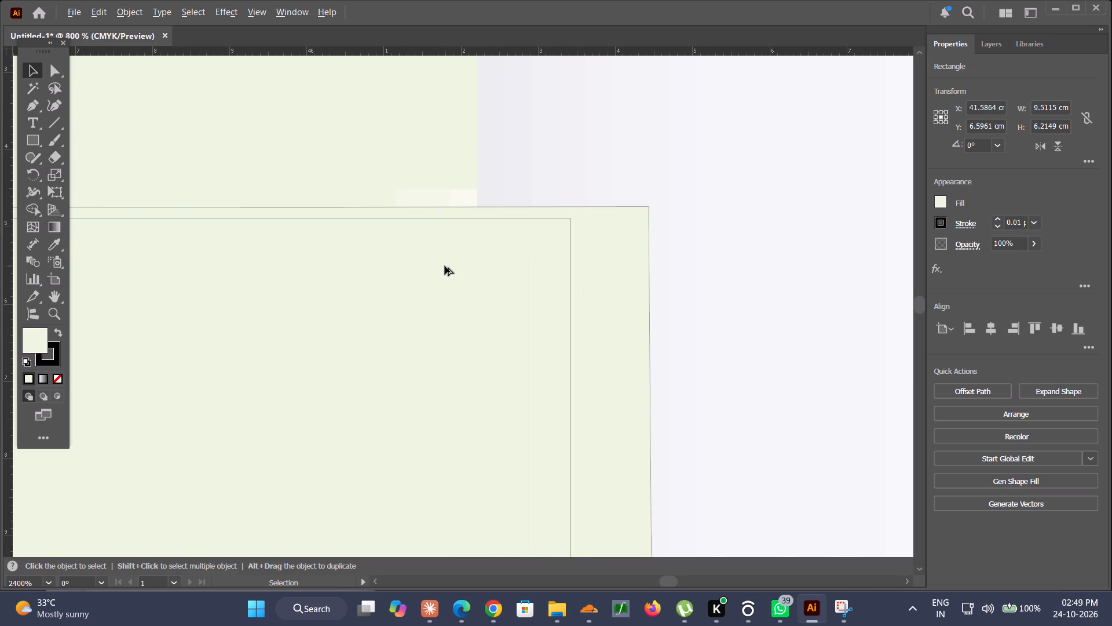